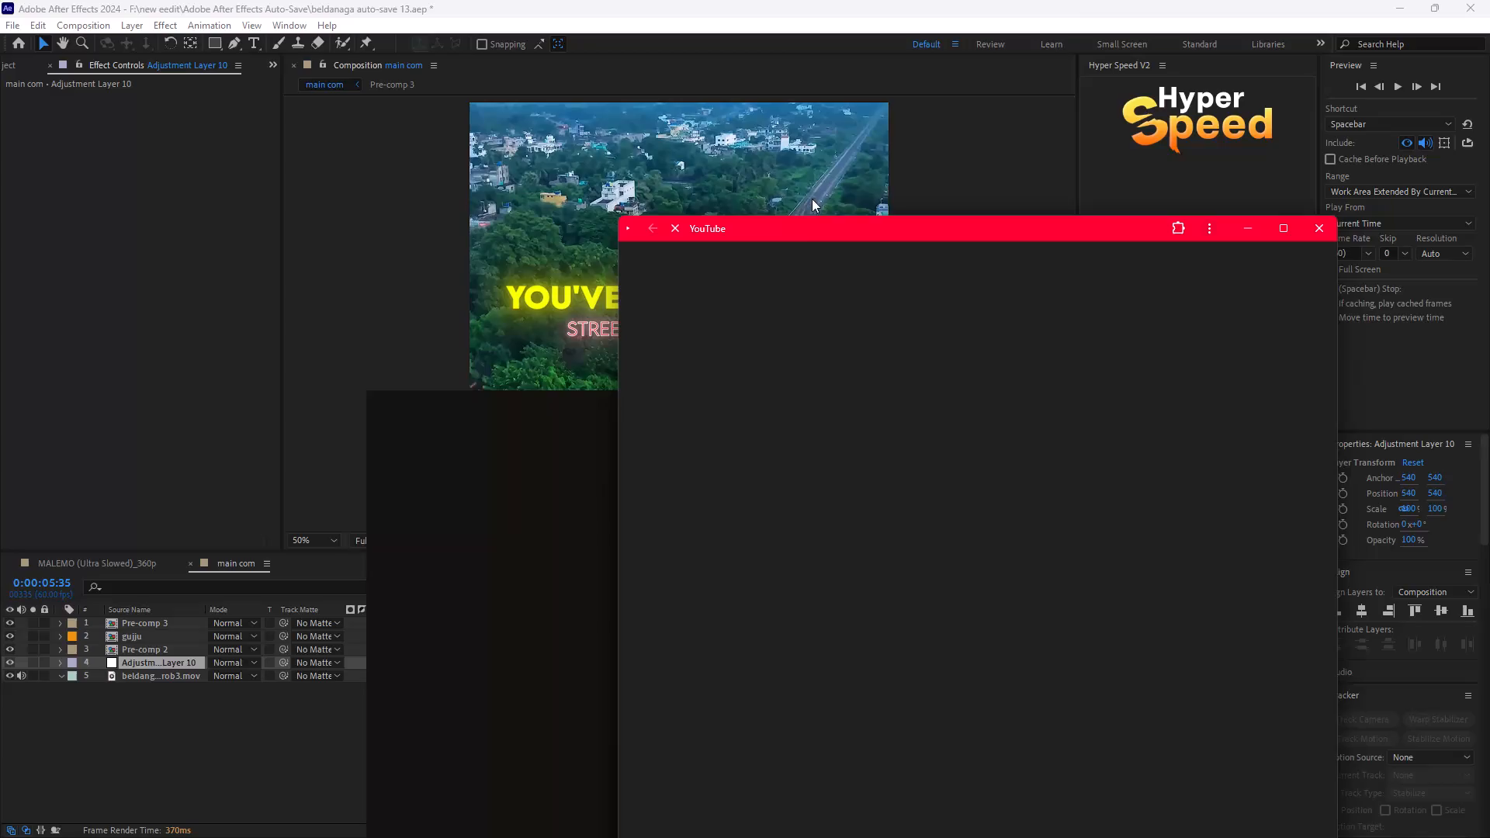
Search YouTube for "cc after effects".
left_click_drag(806, 224, 665, 161)
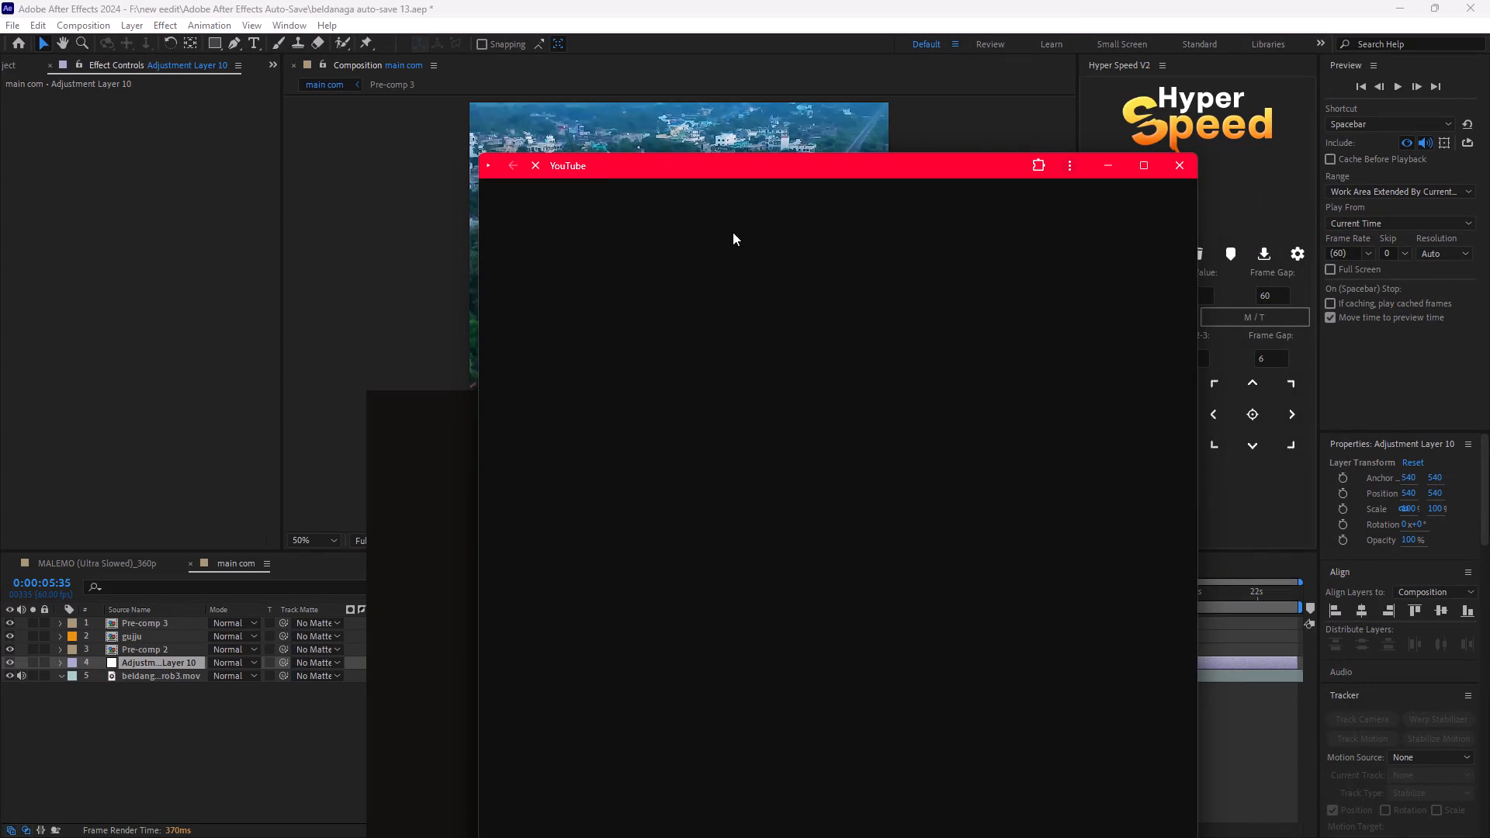
left_click(754, 213)
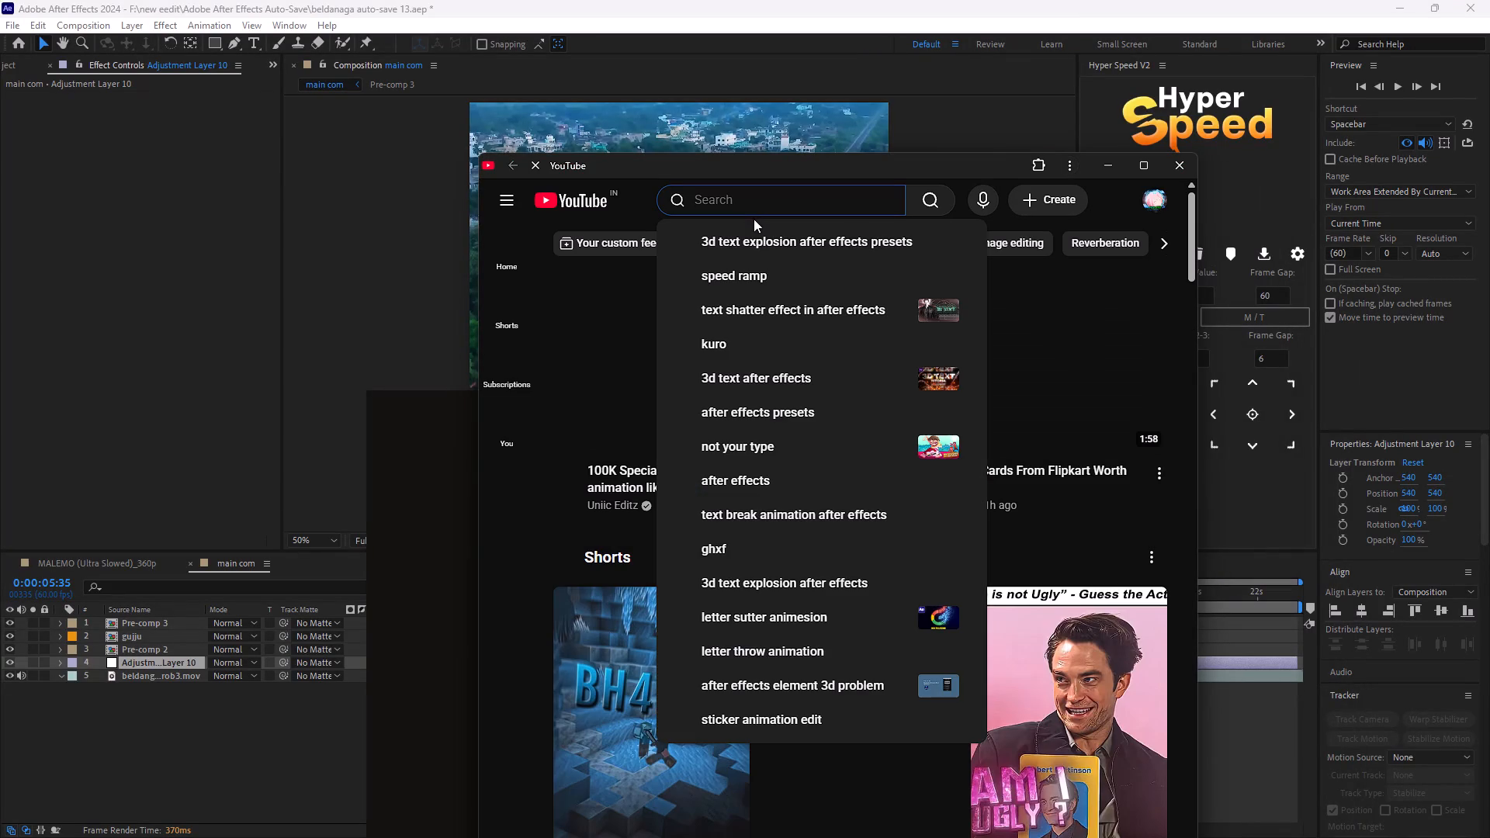
type("cc")
key("space")
left_click(774, 252)
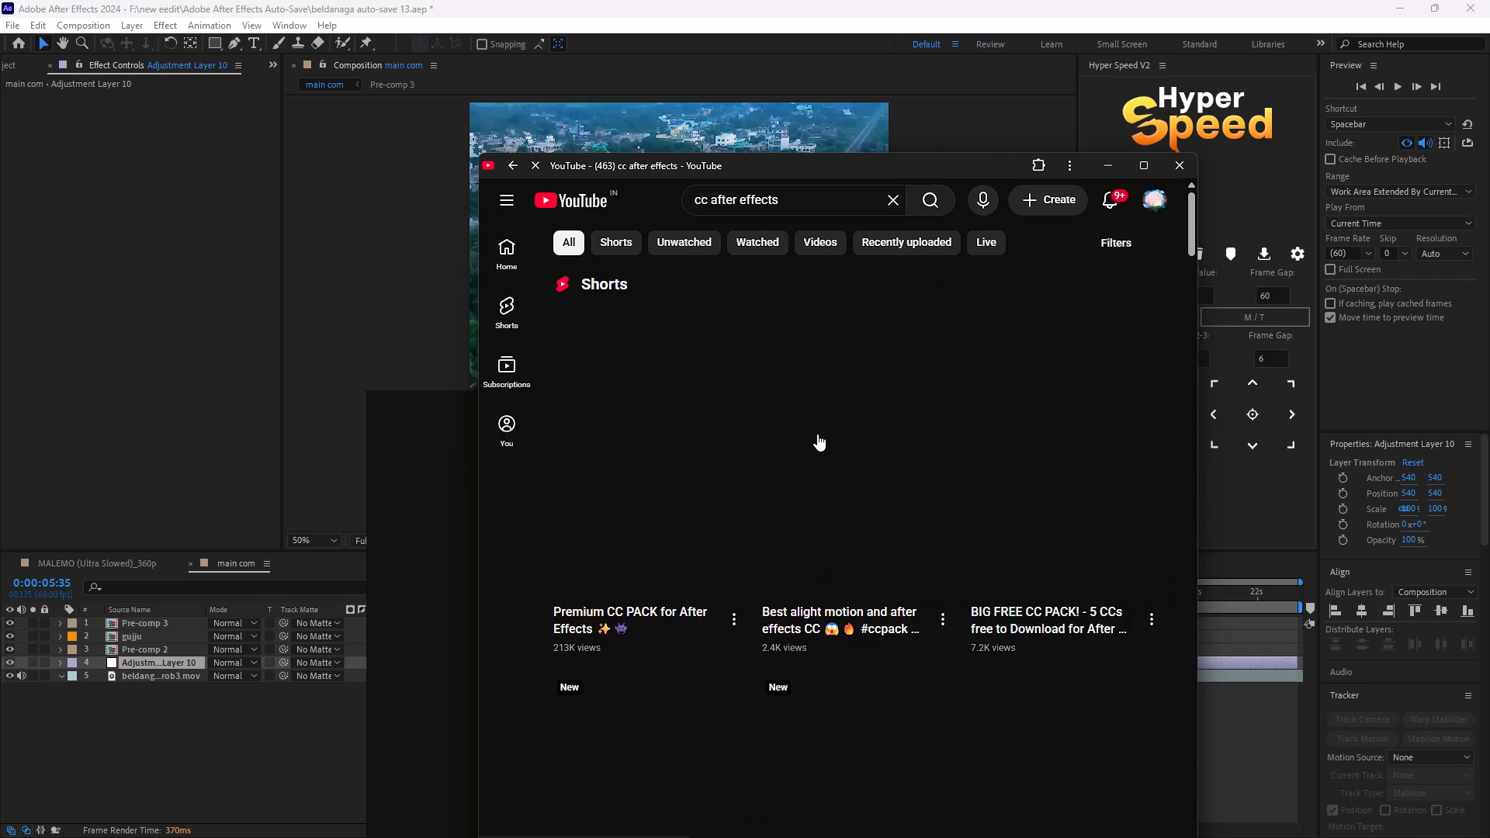
Open the CC Tutorial video by CAF Edits and examine its full description for a preset download, then return to the results.
scroll(816, 445, "down", 12)
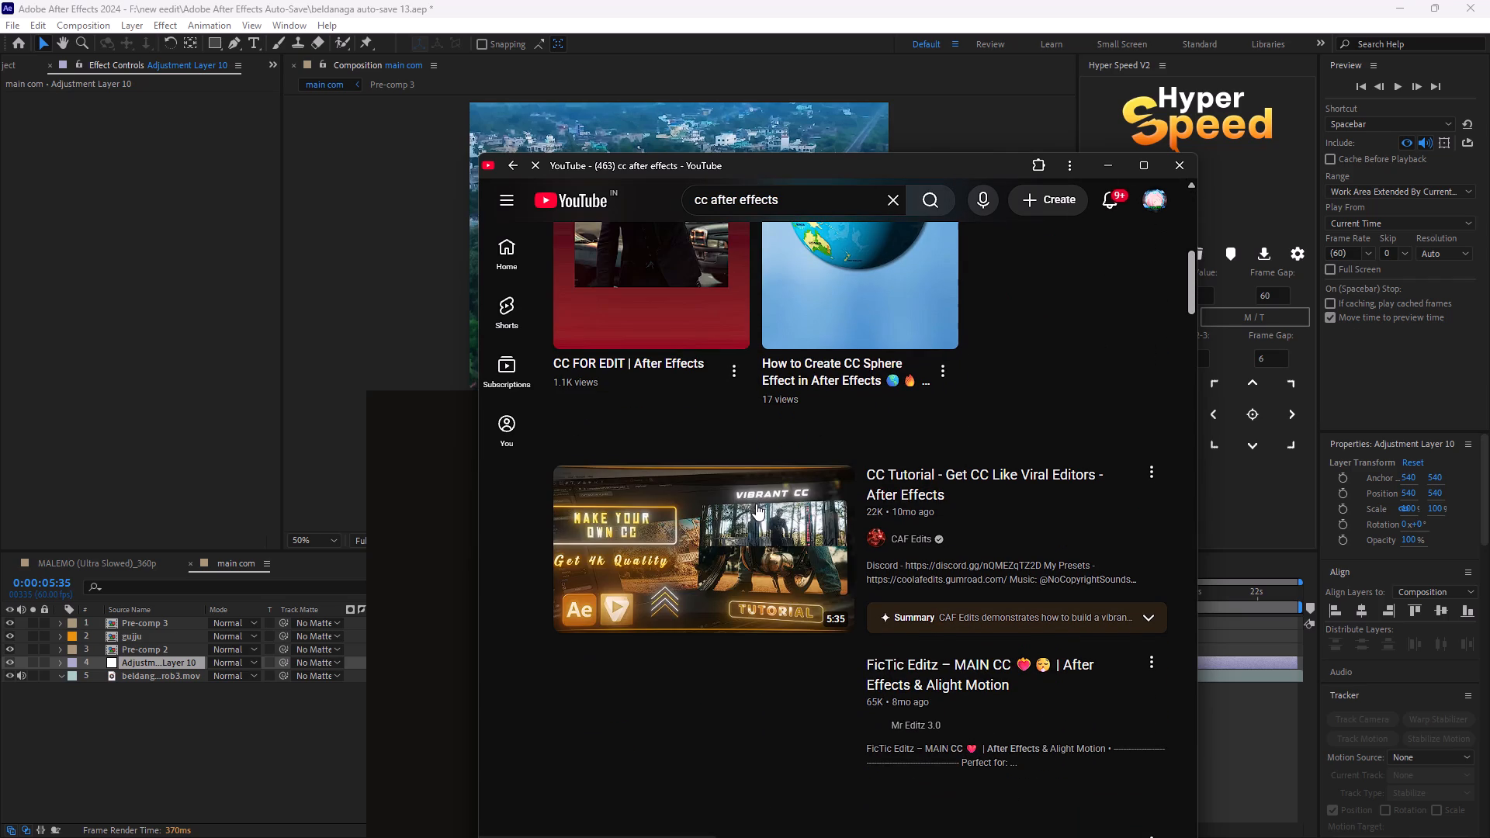
scroll(835, 542, "down", 2)
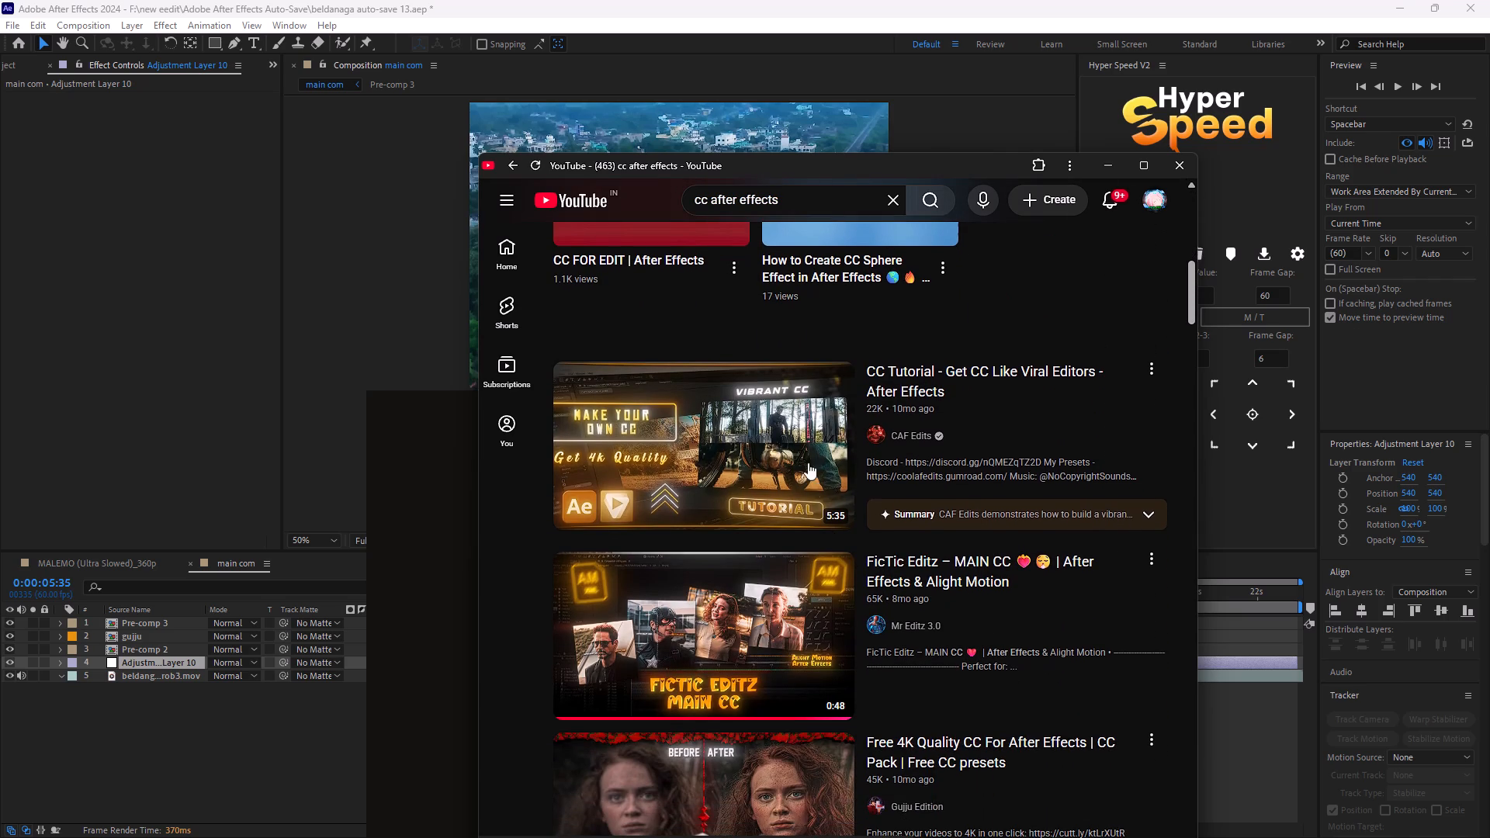
left_click(802, 453)
scroll(832, 475, "down", 3)
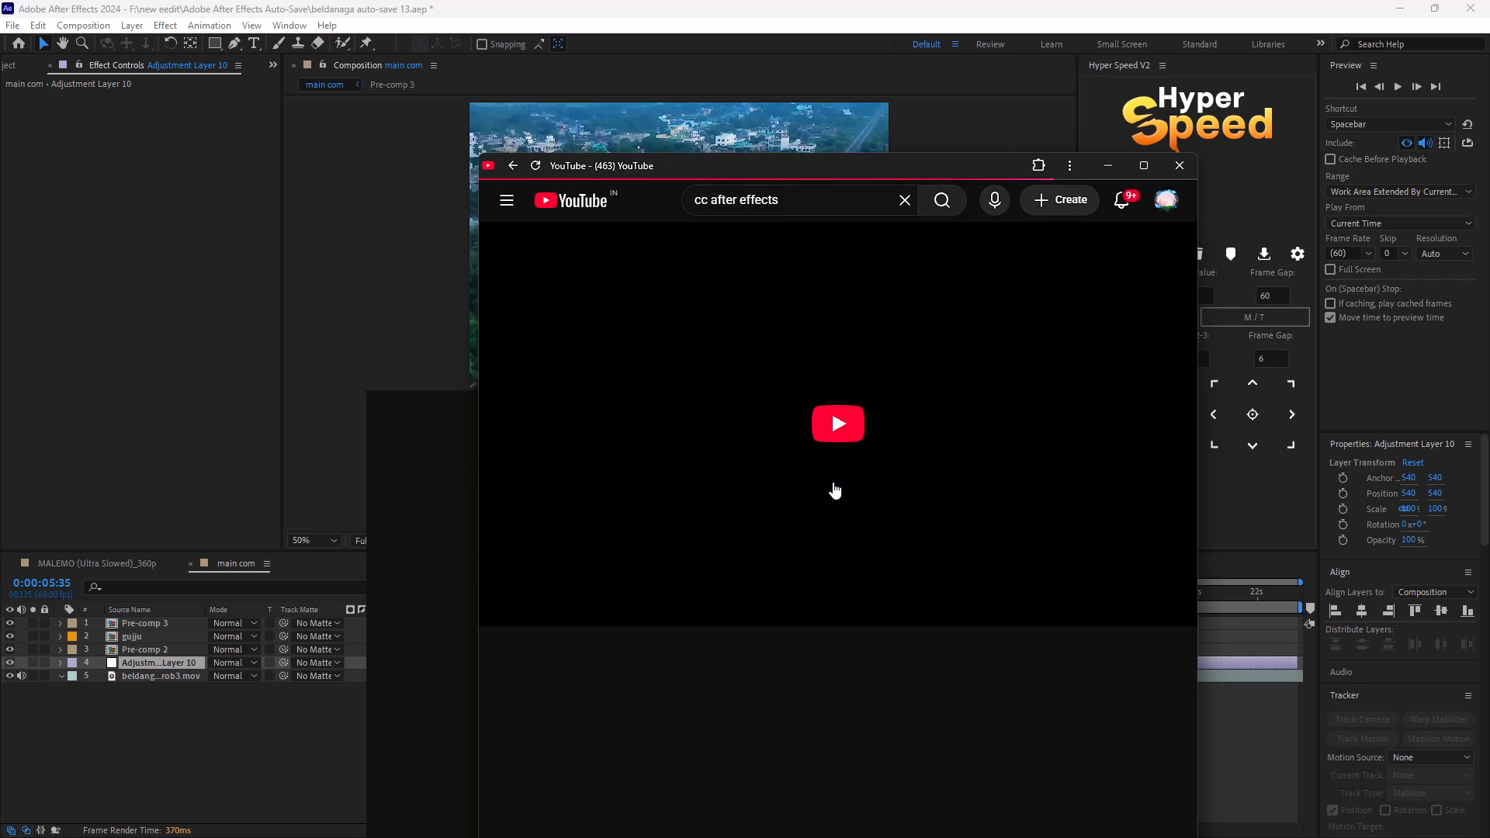
scroll(833, 487, "down", 10)
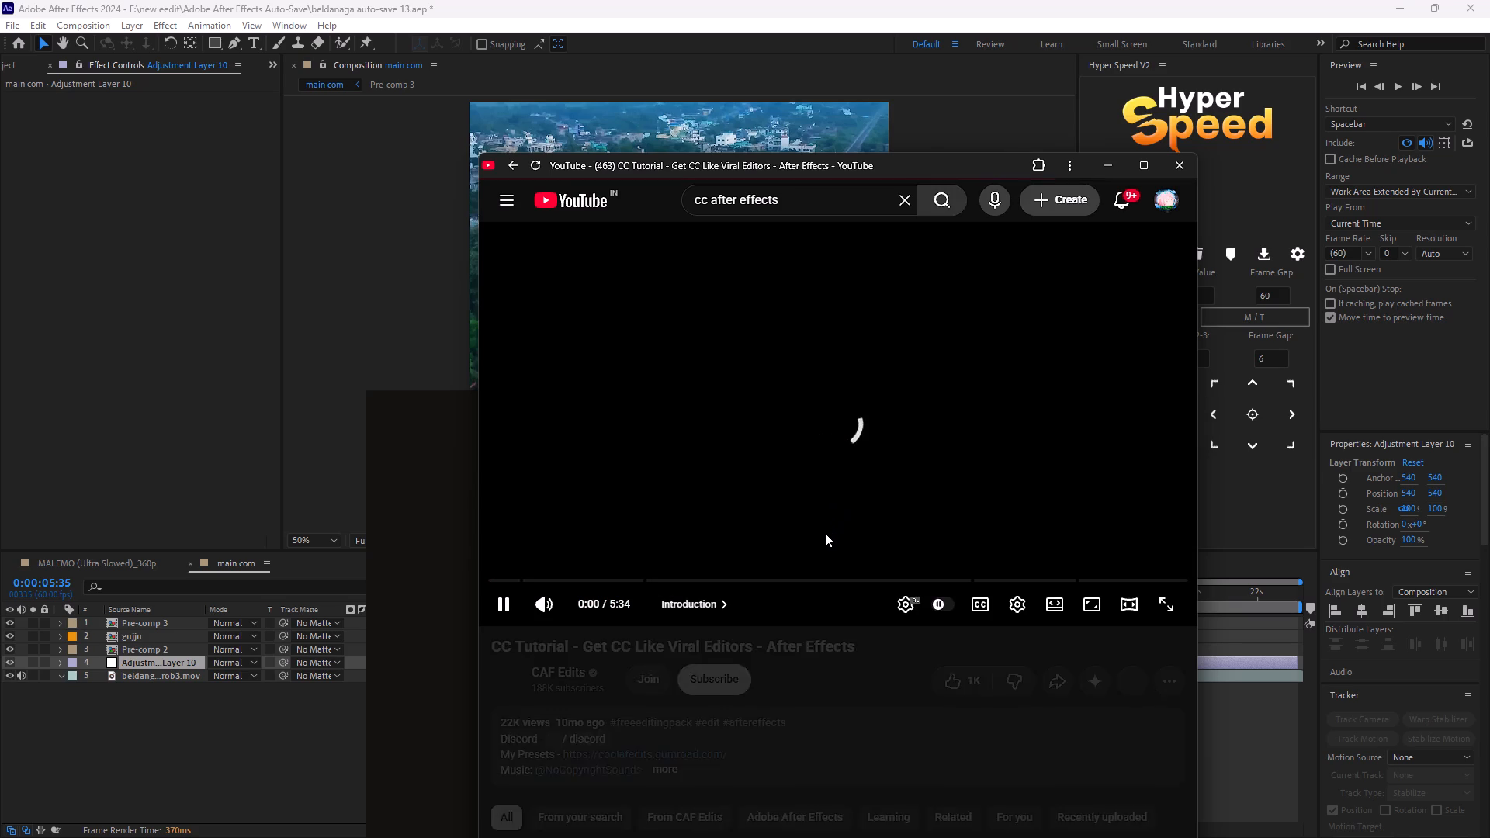
scroll(824, 535, "down", 2)
left_click(771, 663)
scroll(754, 638, "down", 6)
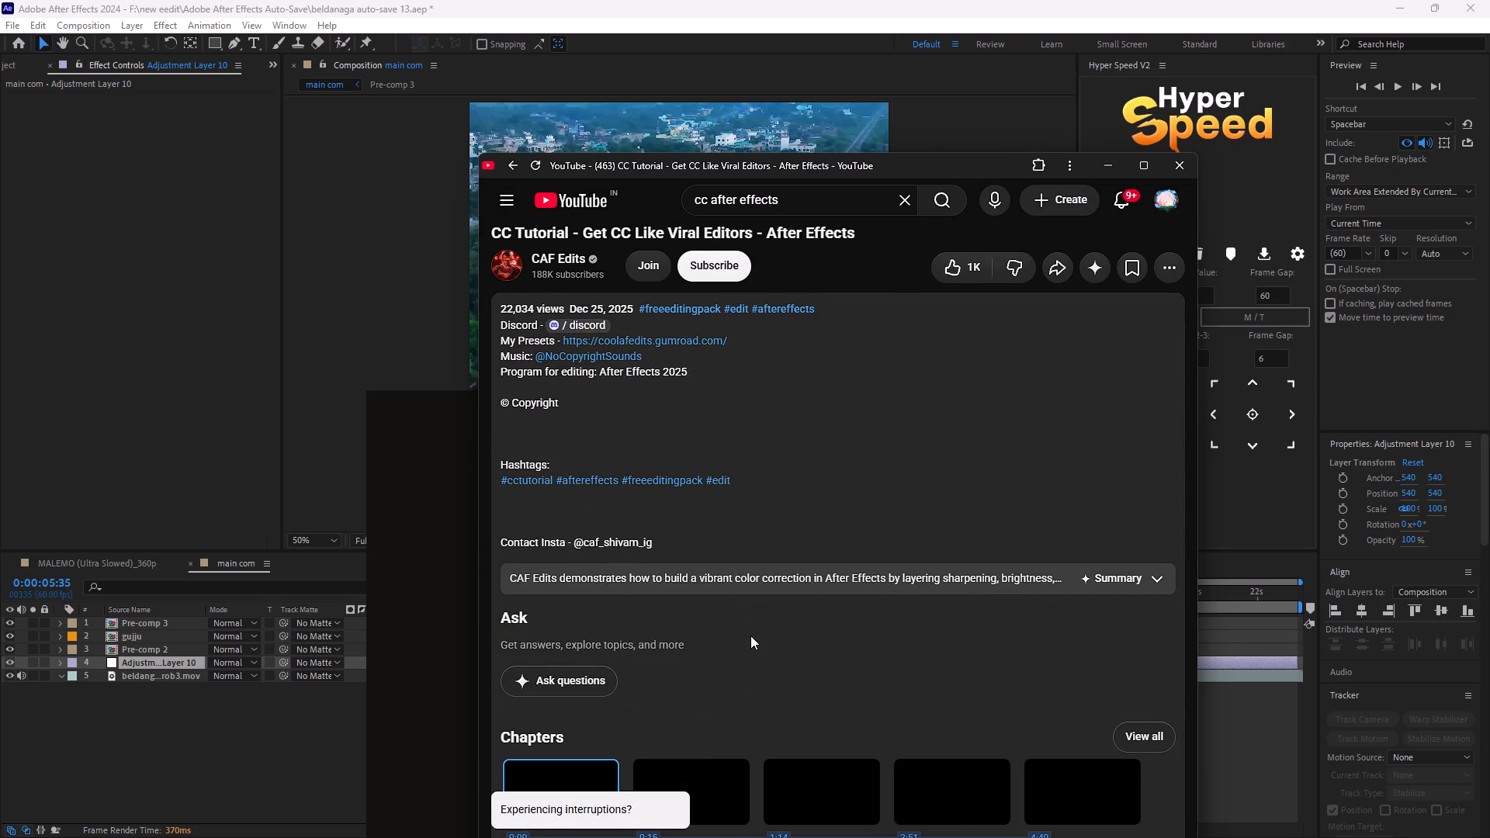
left_click(750, 635)
Look through more results and refine the YouTube search to "cc after effects presets".
scroll(750, 633, "down", 6)
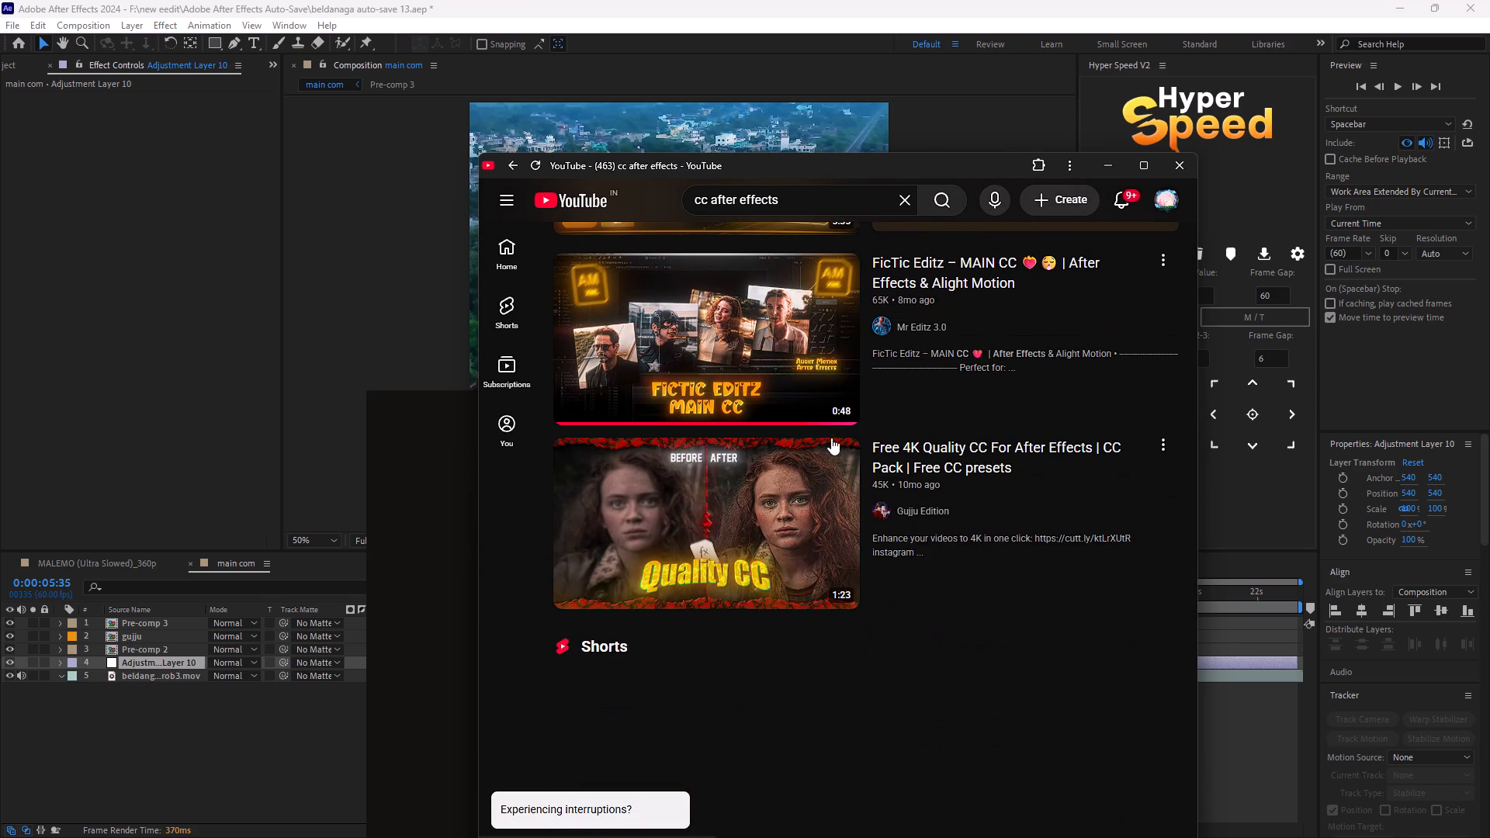
scroll(804, 512, "down", 20)
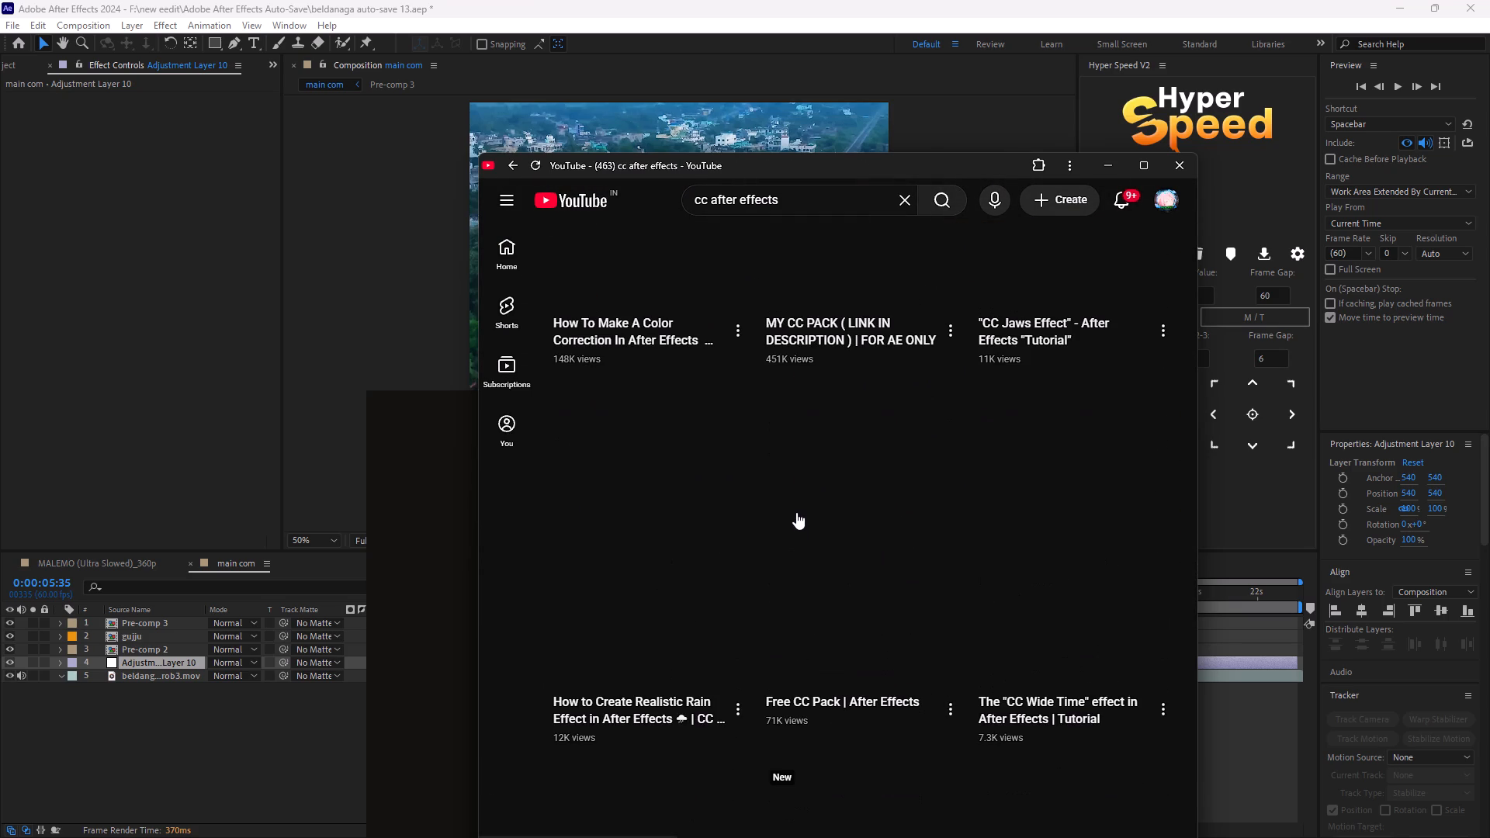
left_click(823, 204)
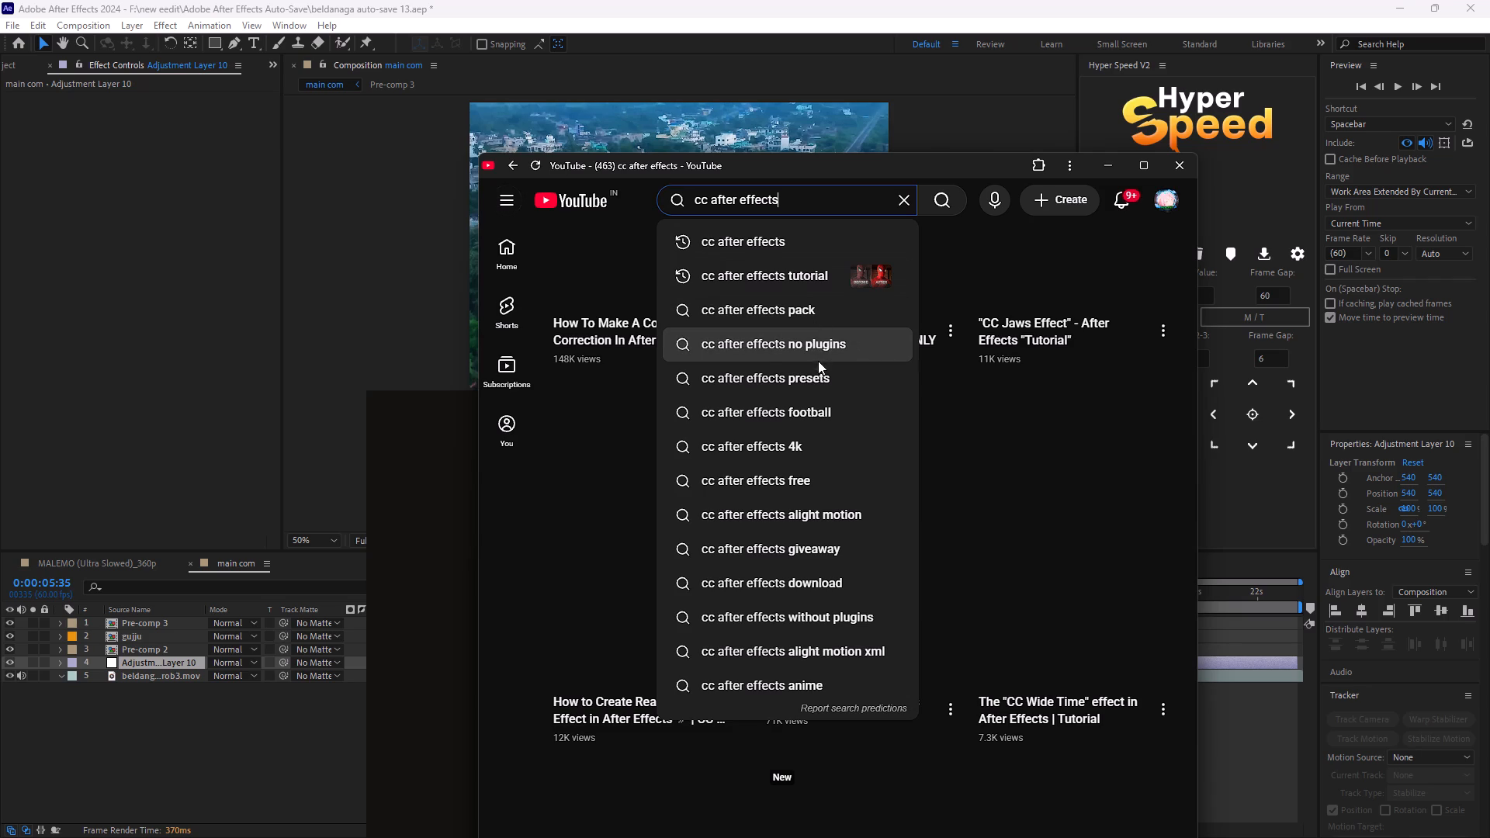
left_click(817, 374)
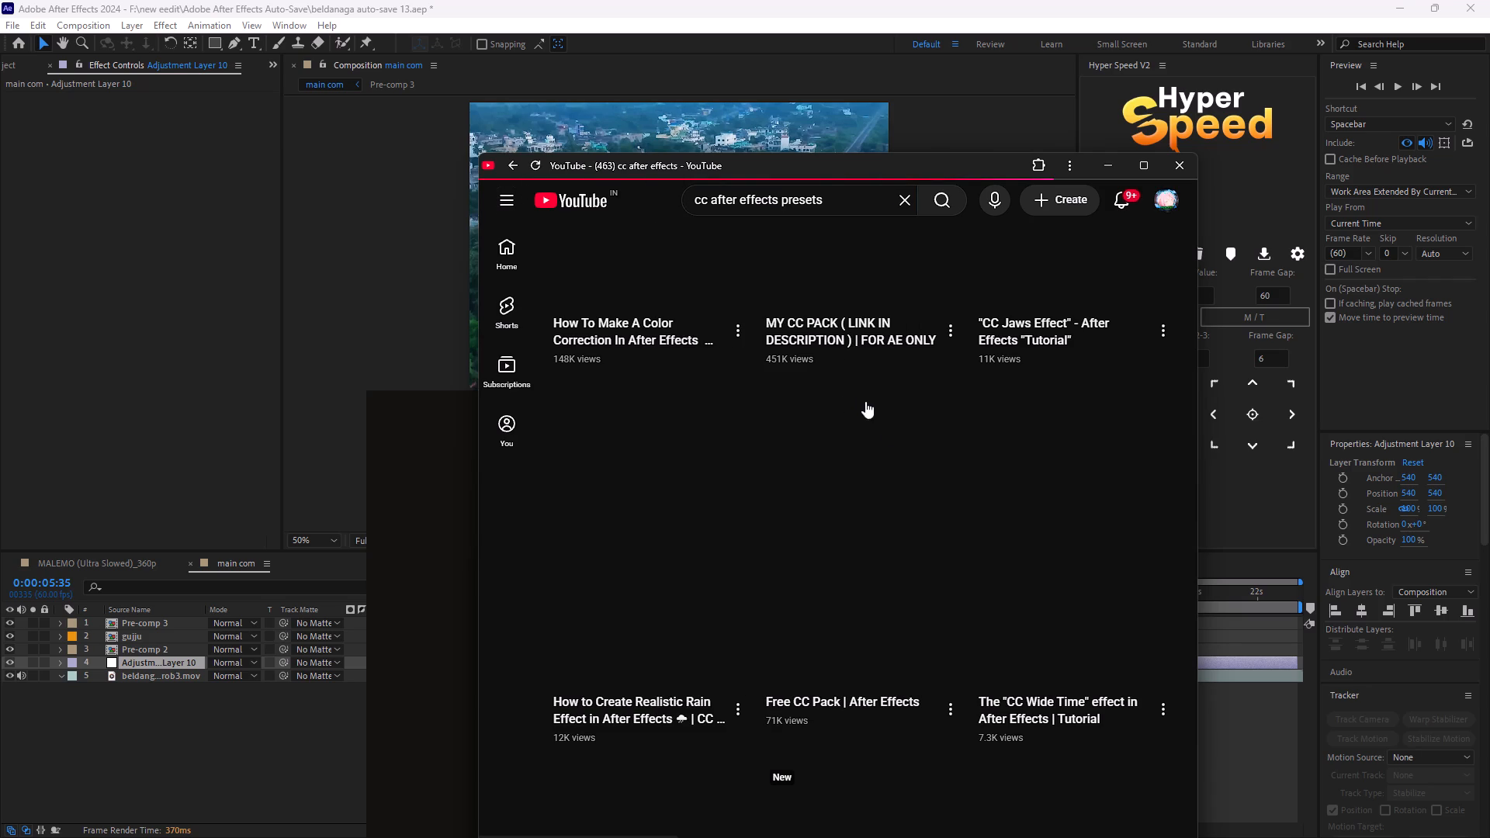
Open the Google Drive link of the "After Effects 4K Premium CC Pack" video and move its new window off the video.
scroll(828, 505, "down", 15)
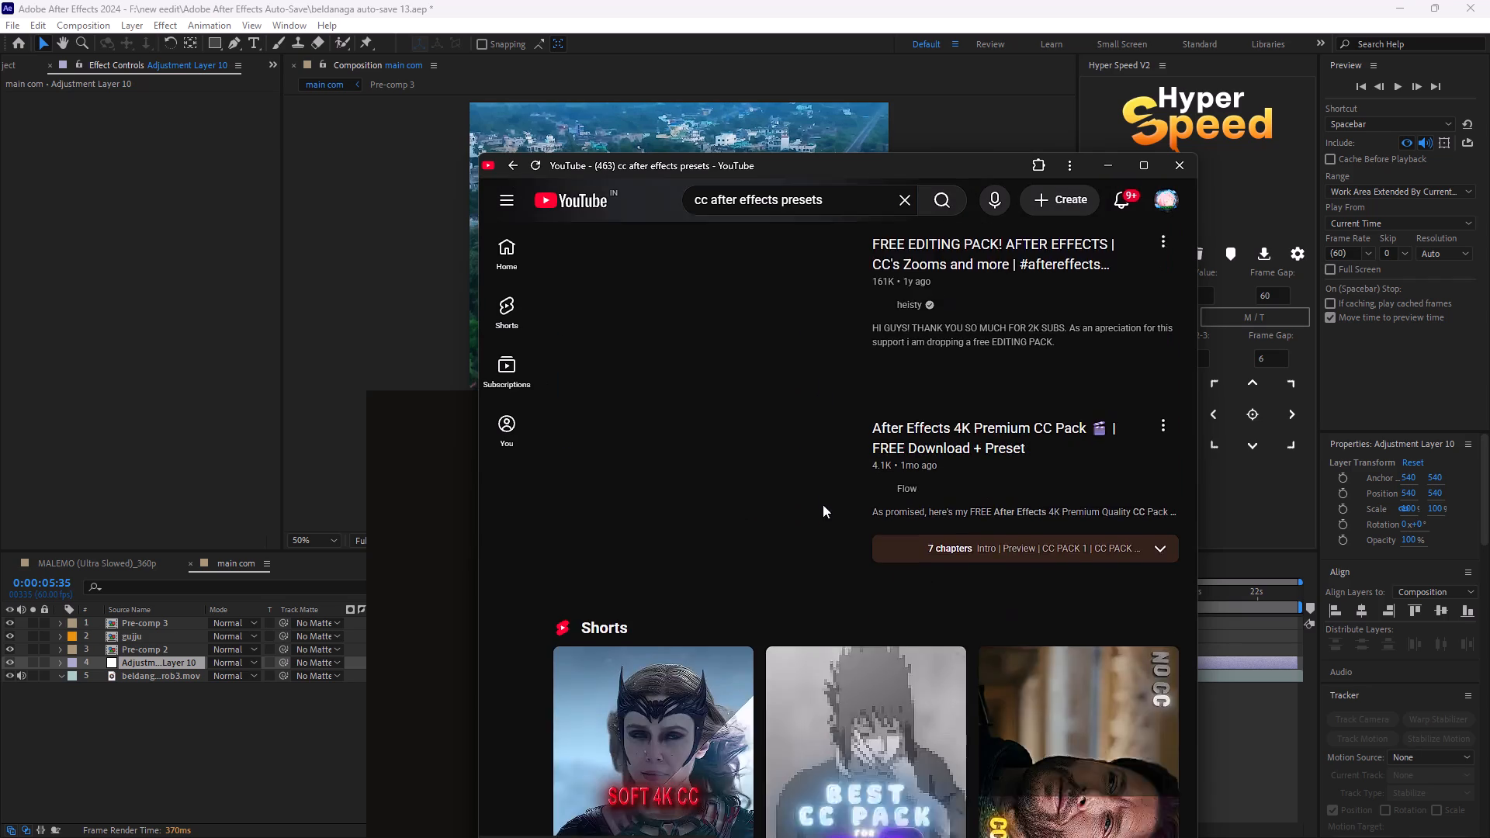
scroll(826, 500, "up", 8)
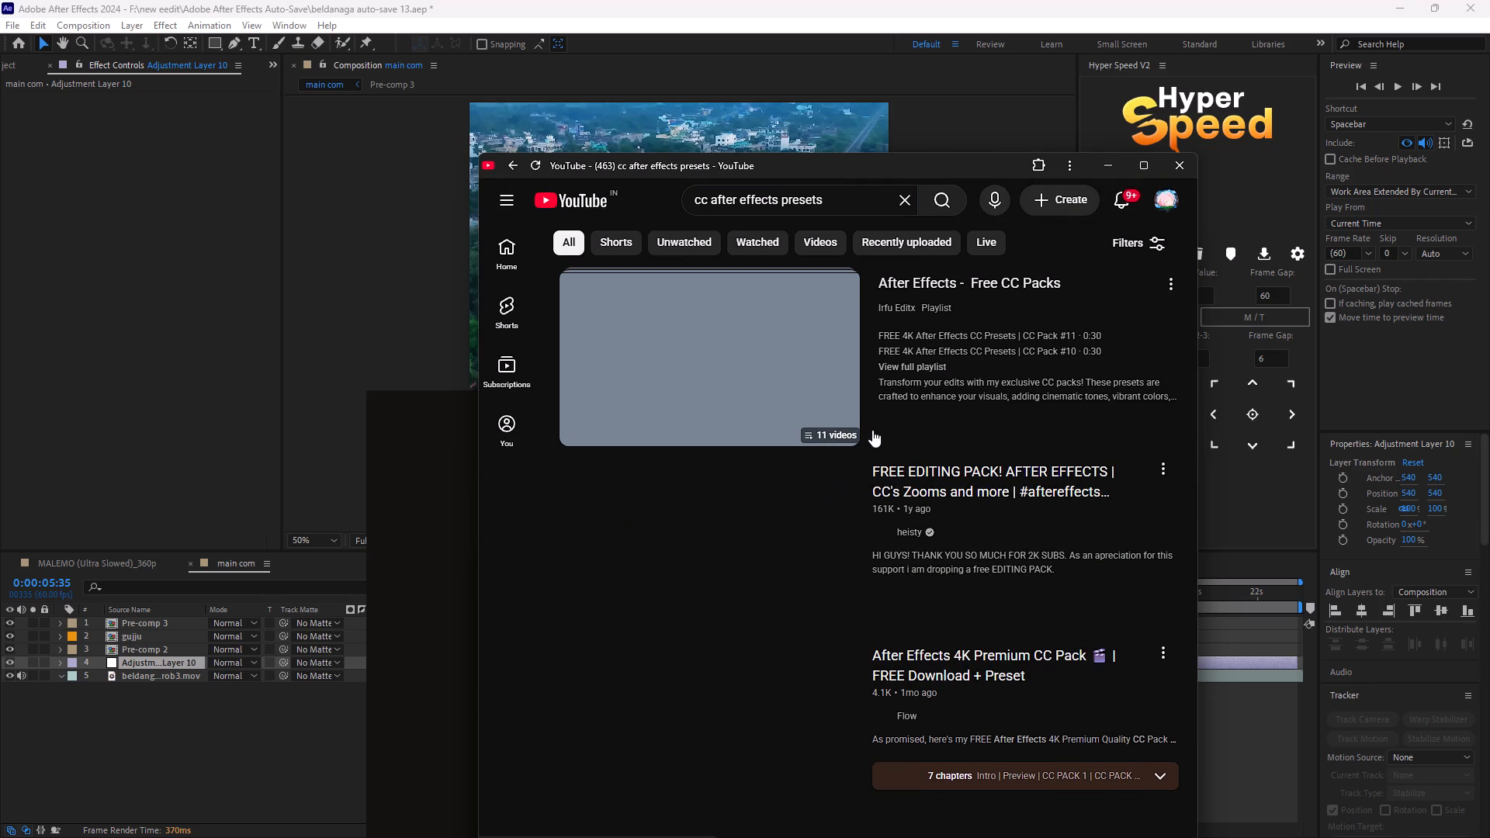
scroll(983, 369, "down", 4)
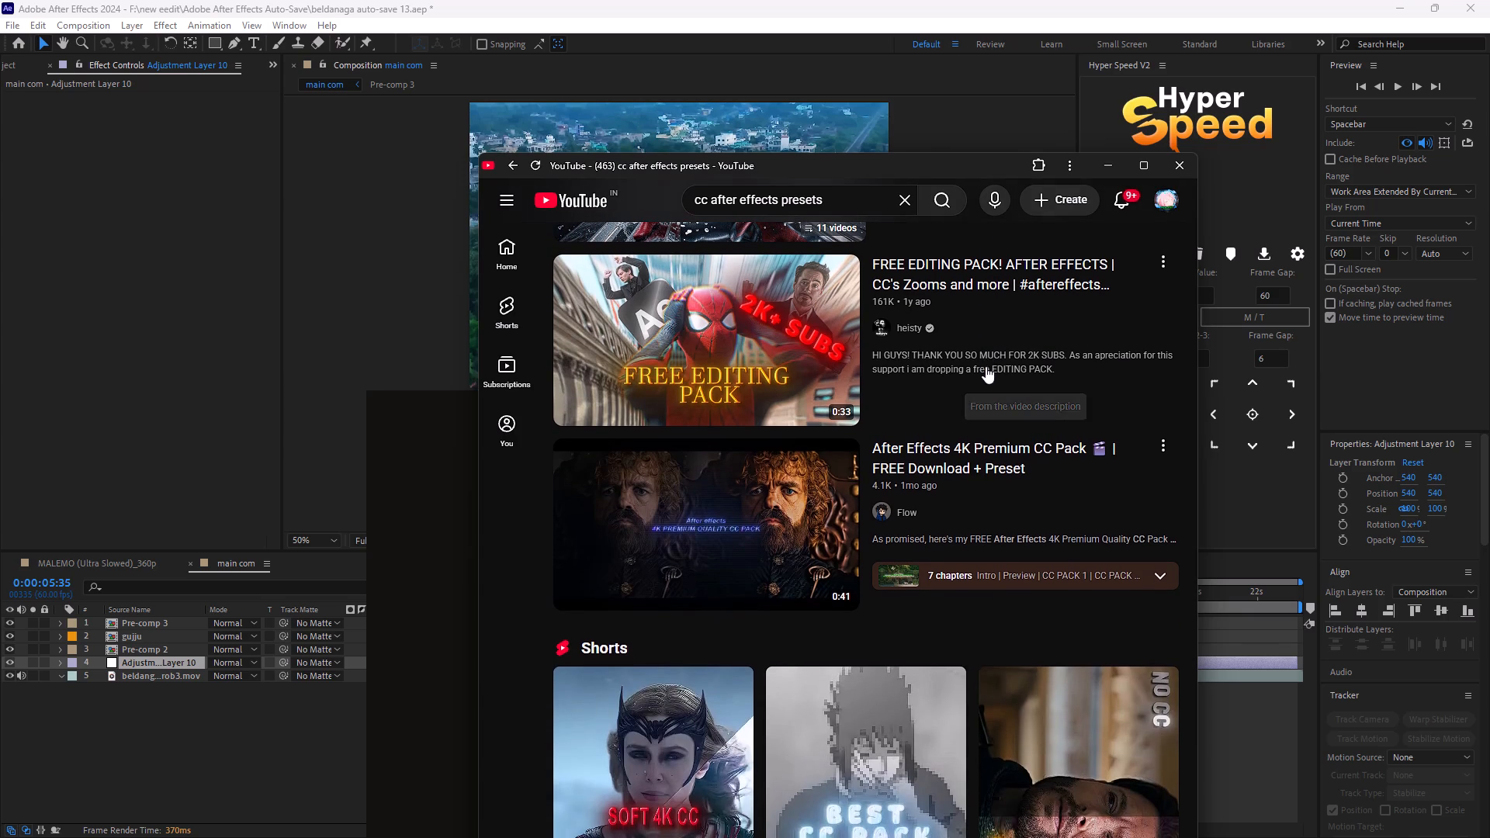
left_click(757, 521)
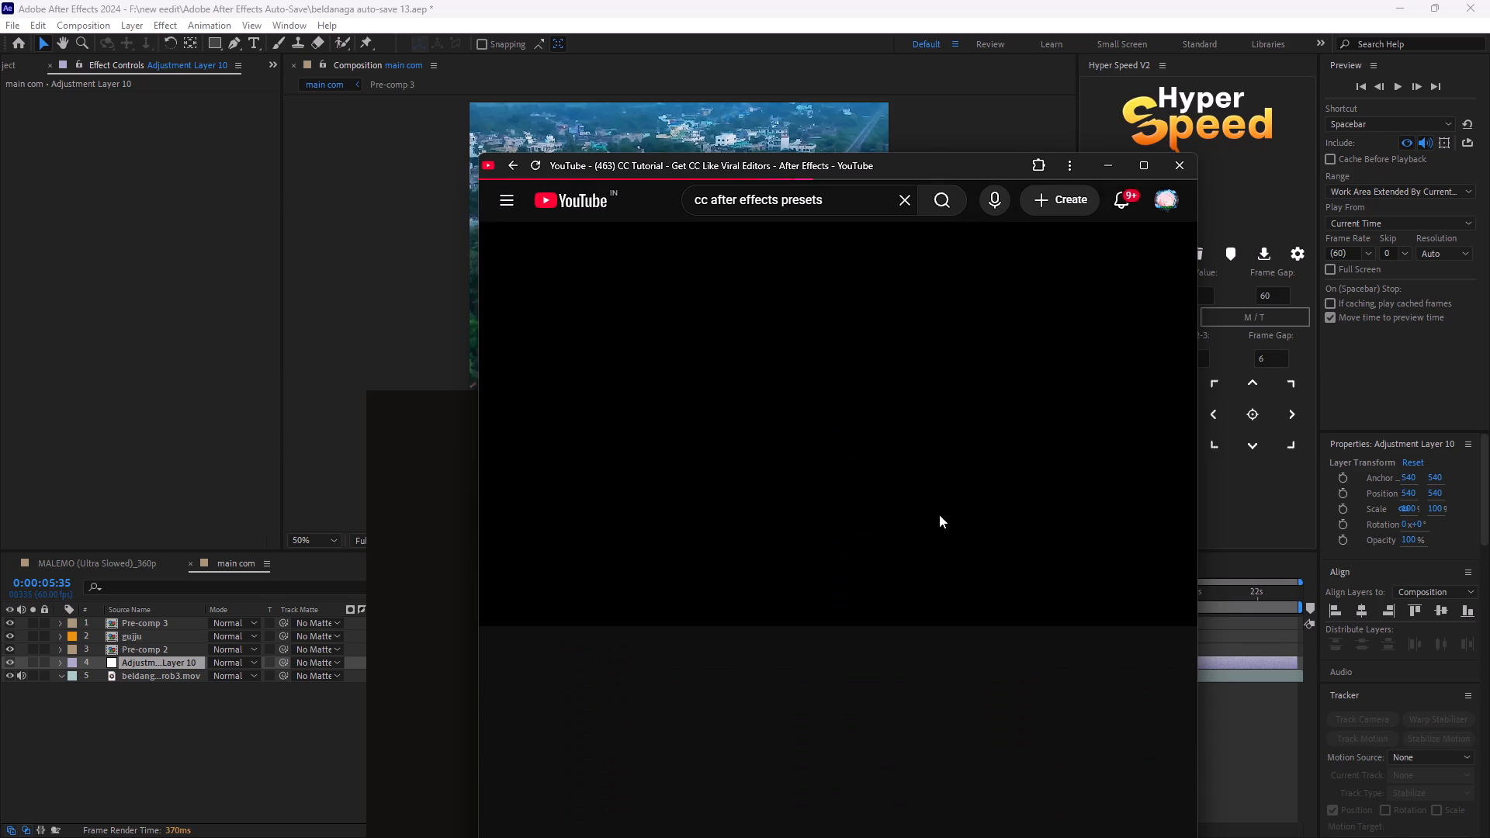
scroll(1019, 508, "down", 4)
scroll(795, 520, "up", 5)
scroll(789, 483, "down", 5)
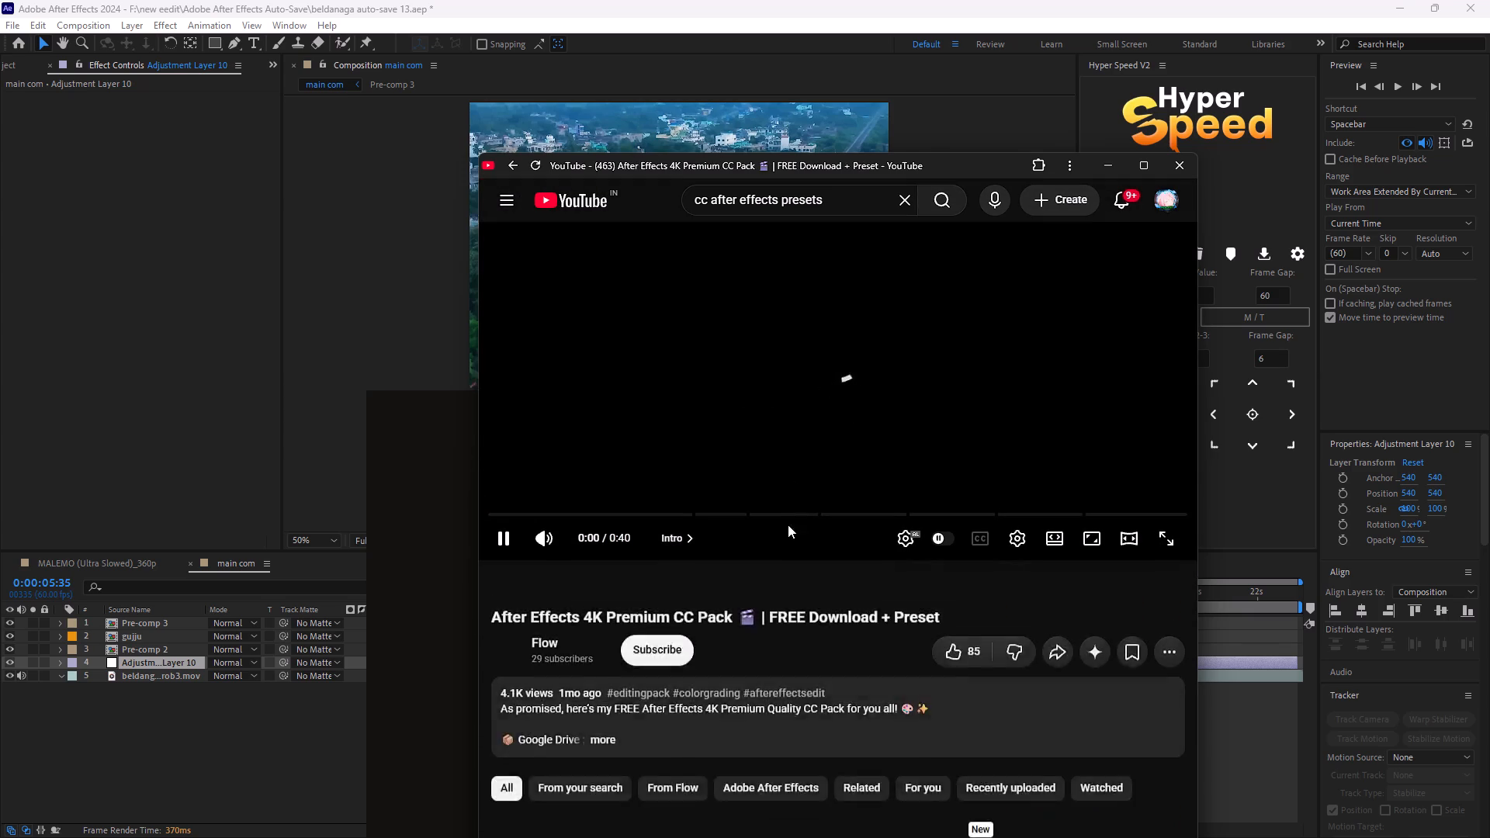
left_click(781, 572)
left_click(650, 619)
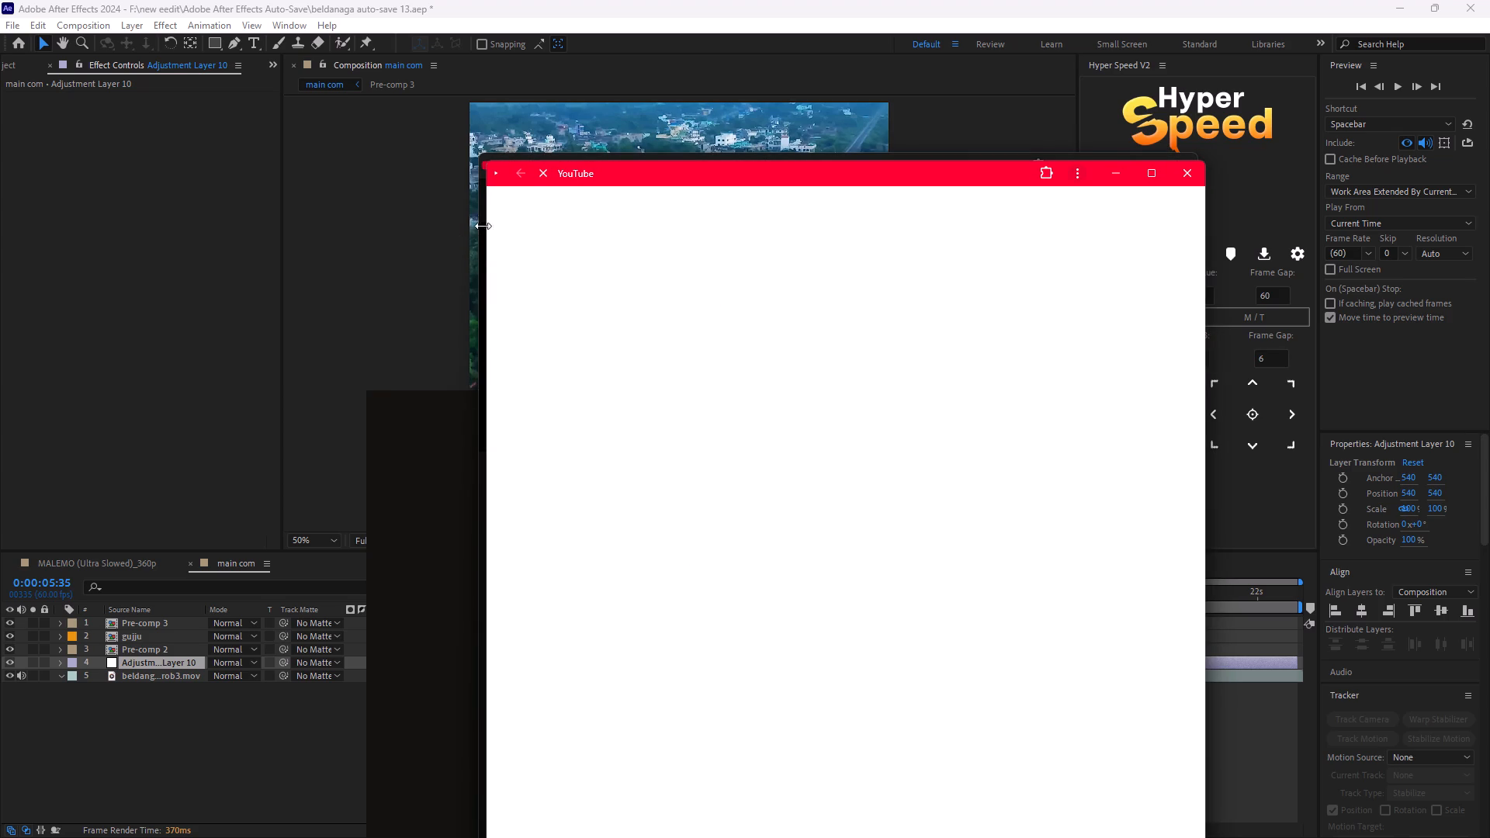
left_click_drag(625, 167, 668, 198)
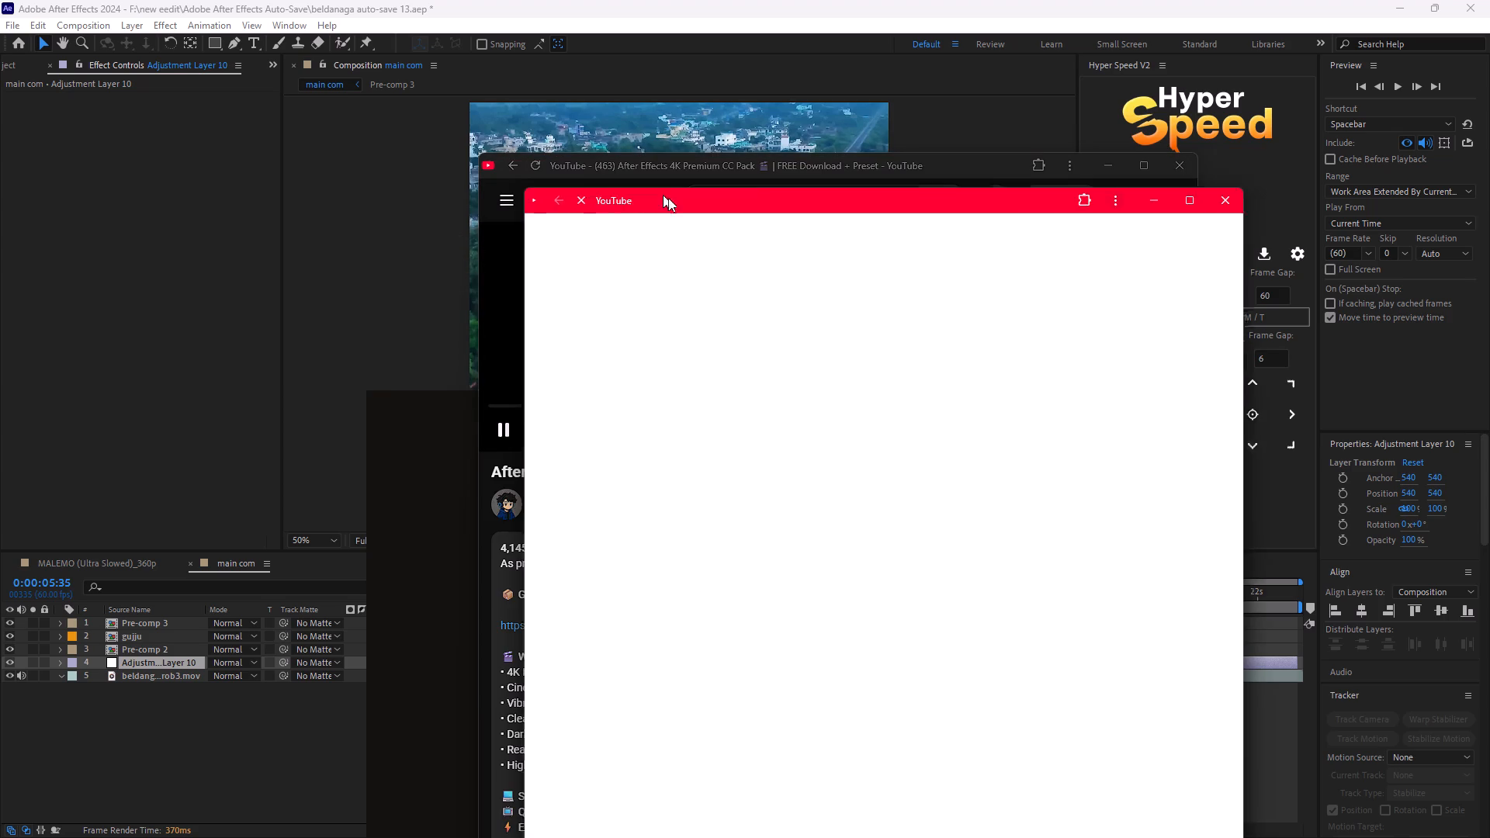
left_click_drag(668, 198, 885, 255)
Skim the 4K Premium CC Pack video's before-and-after previews from CC Pack 1 to the outro, and close the video window.
left_click(885, 163)
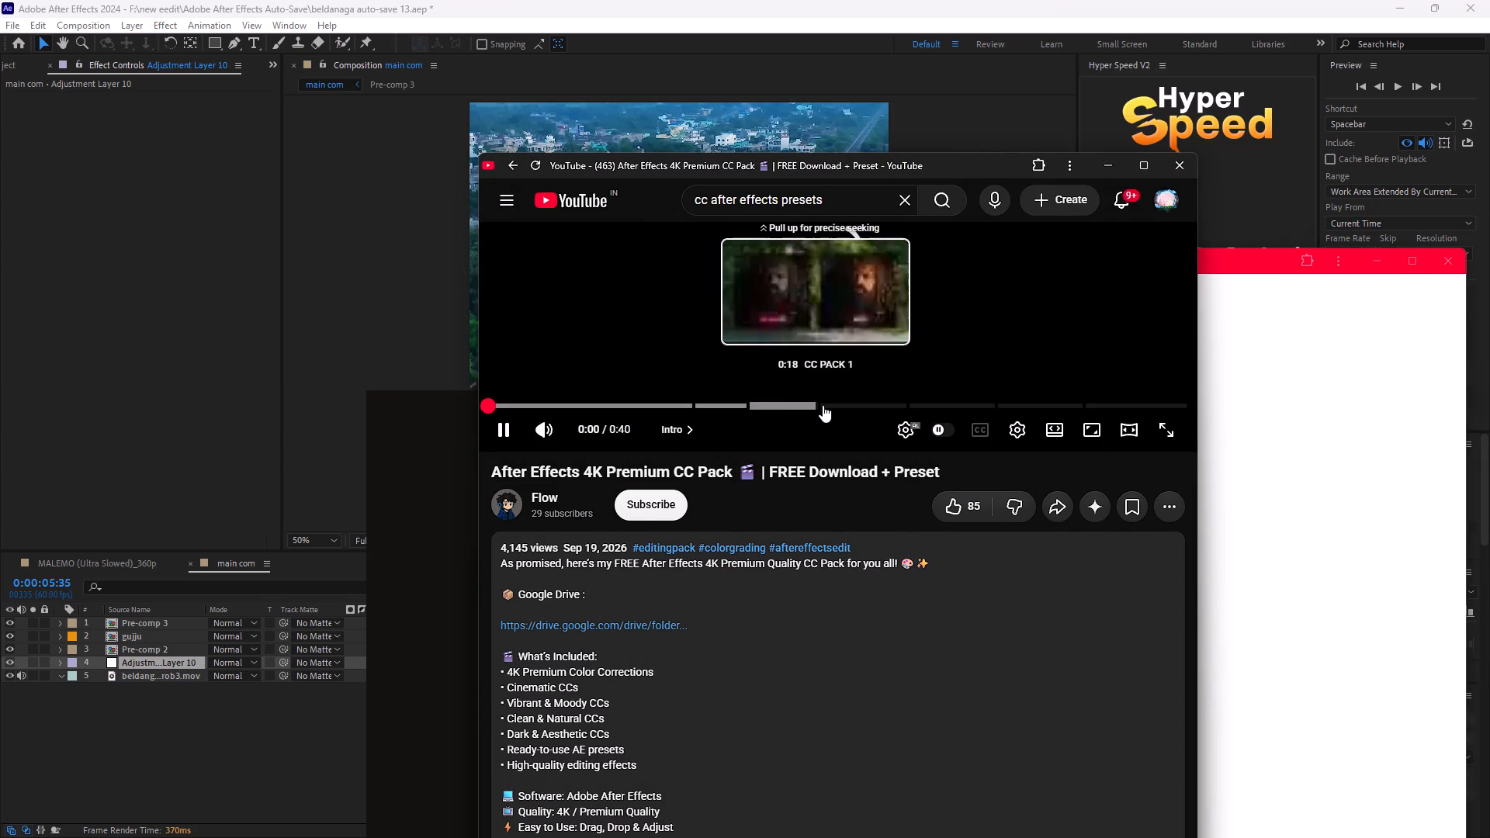
left_click(728, 406)
left_click(764, 361)
left_click(789, 366)
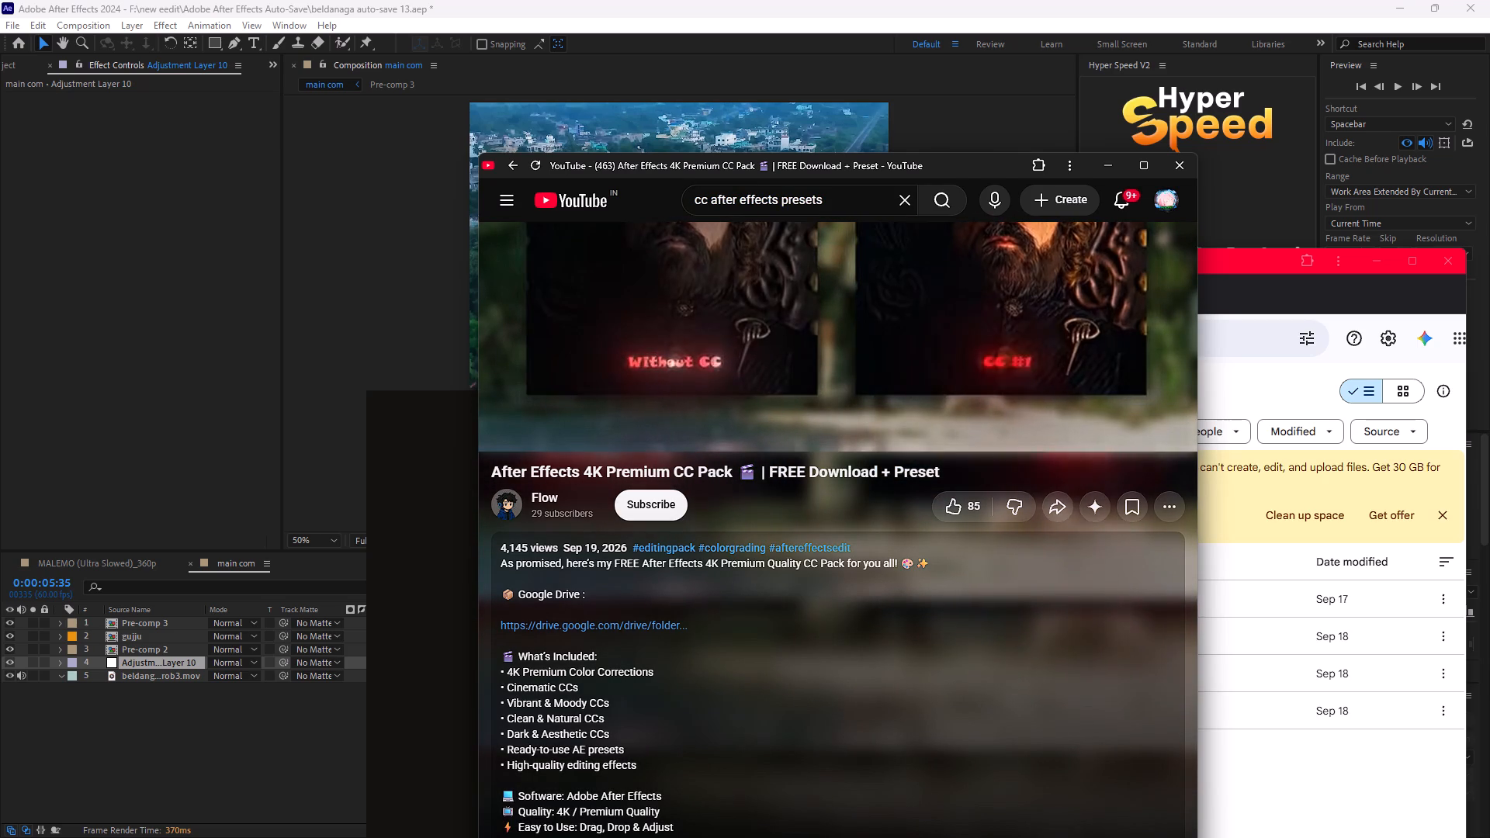
scroll(1049, 331, "up", 4)
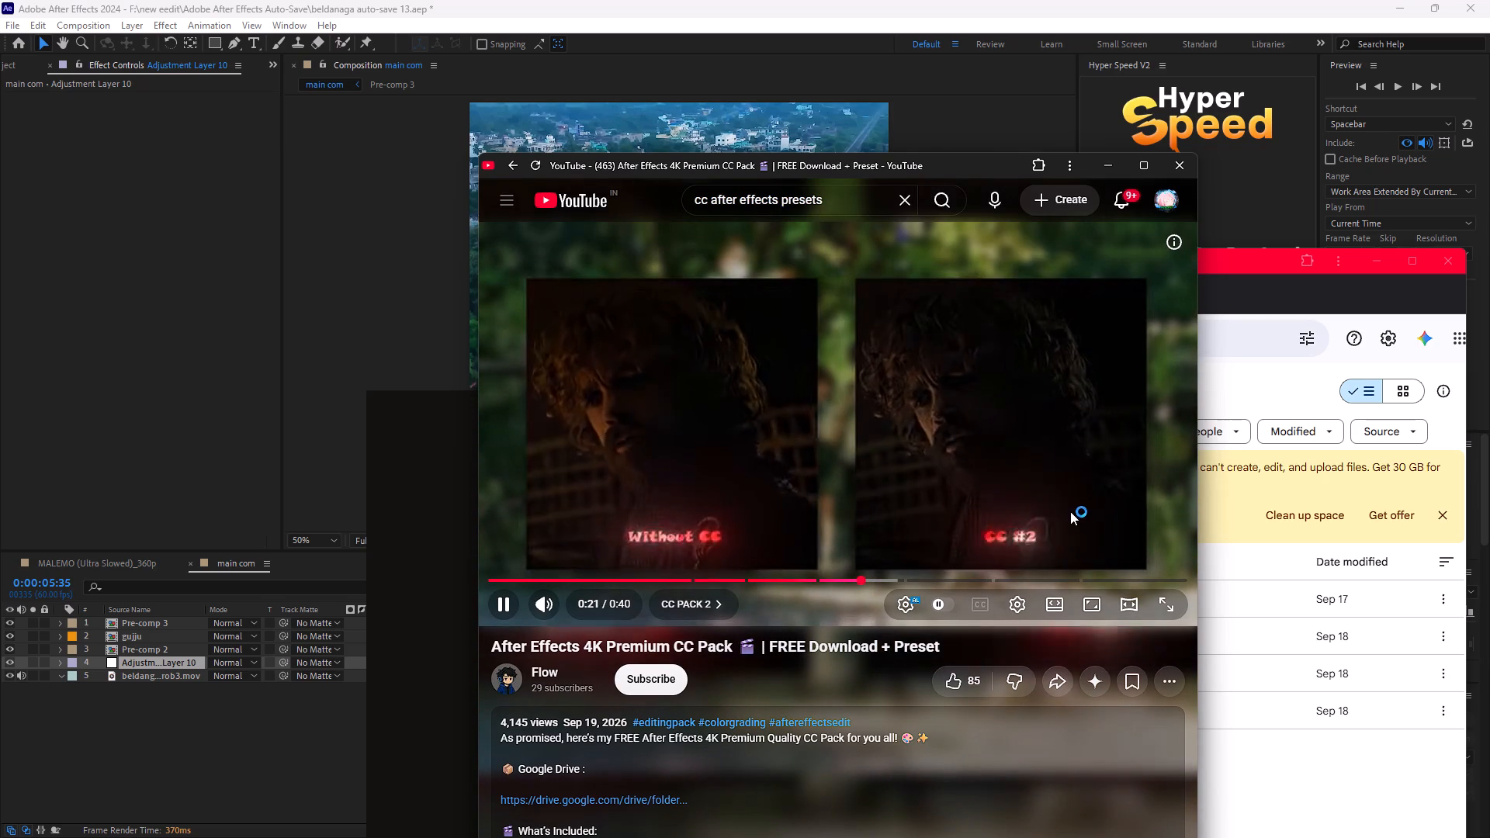
left_click(733, 575)
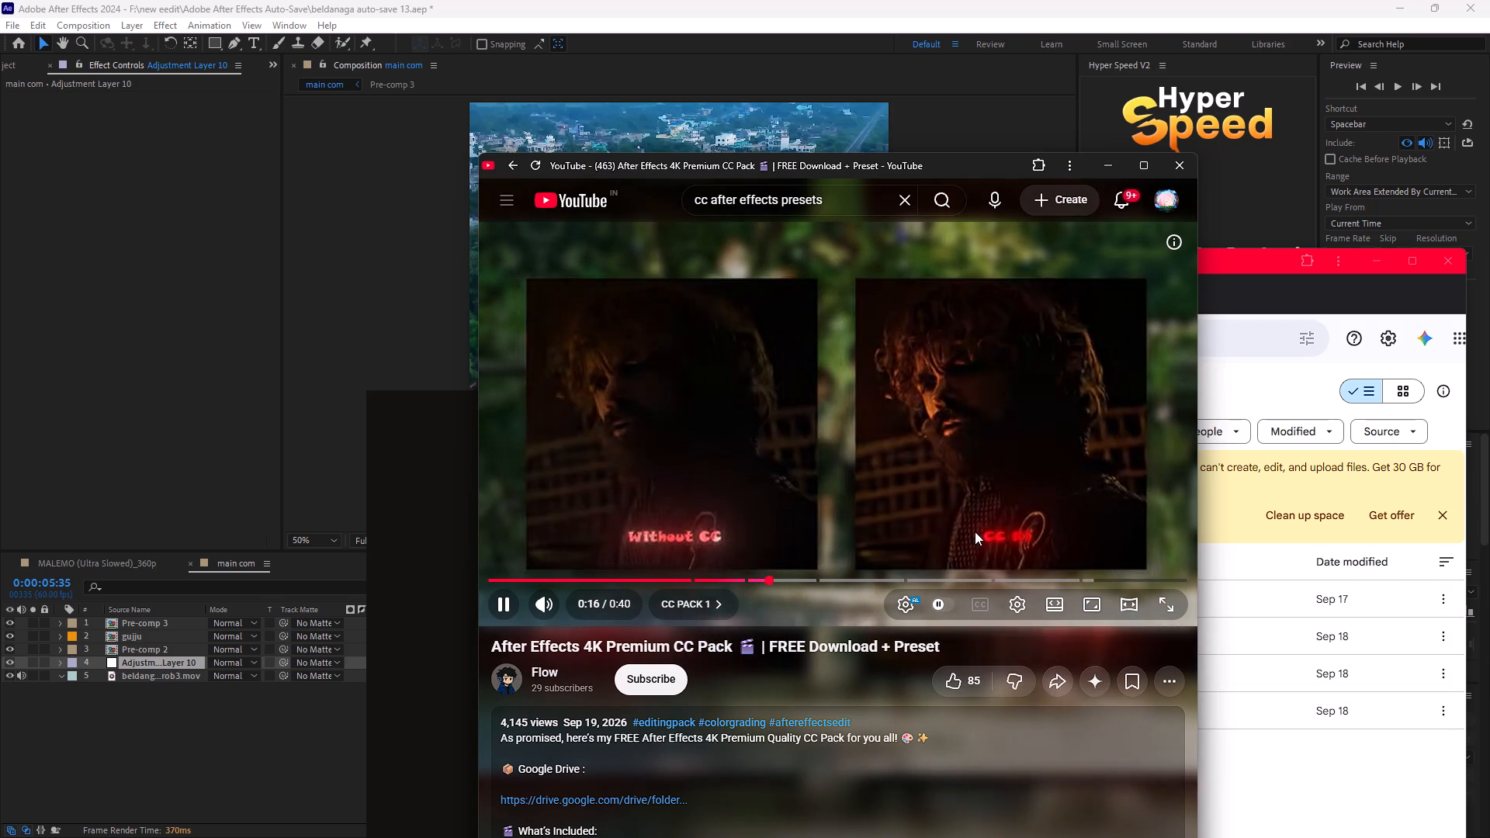
left_click(878, 578)
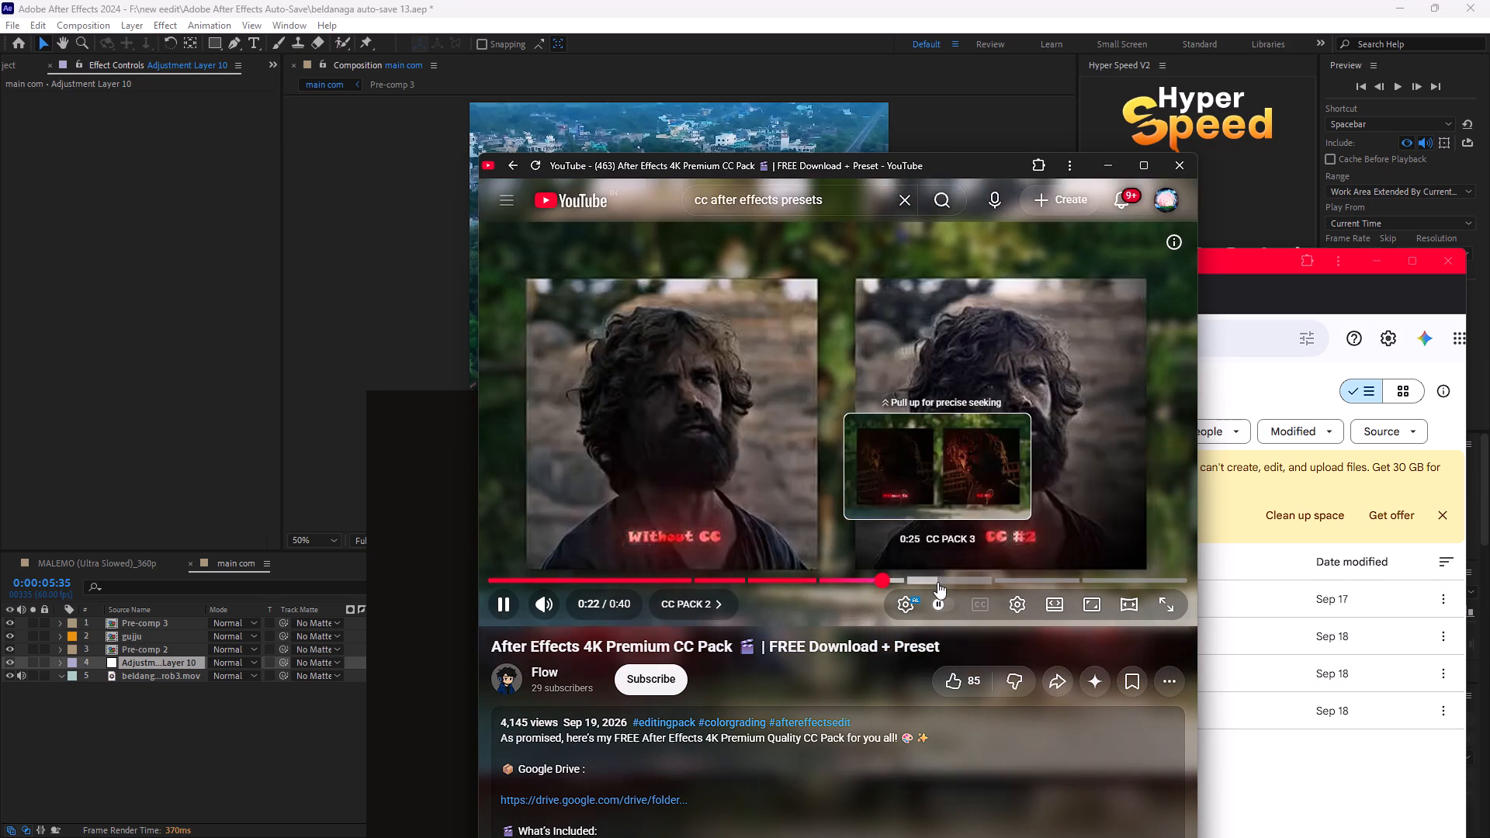
left_click(938, 580)
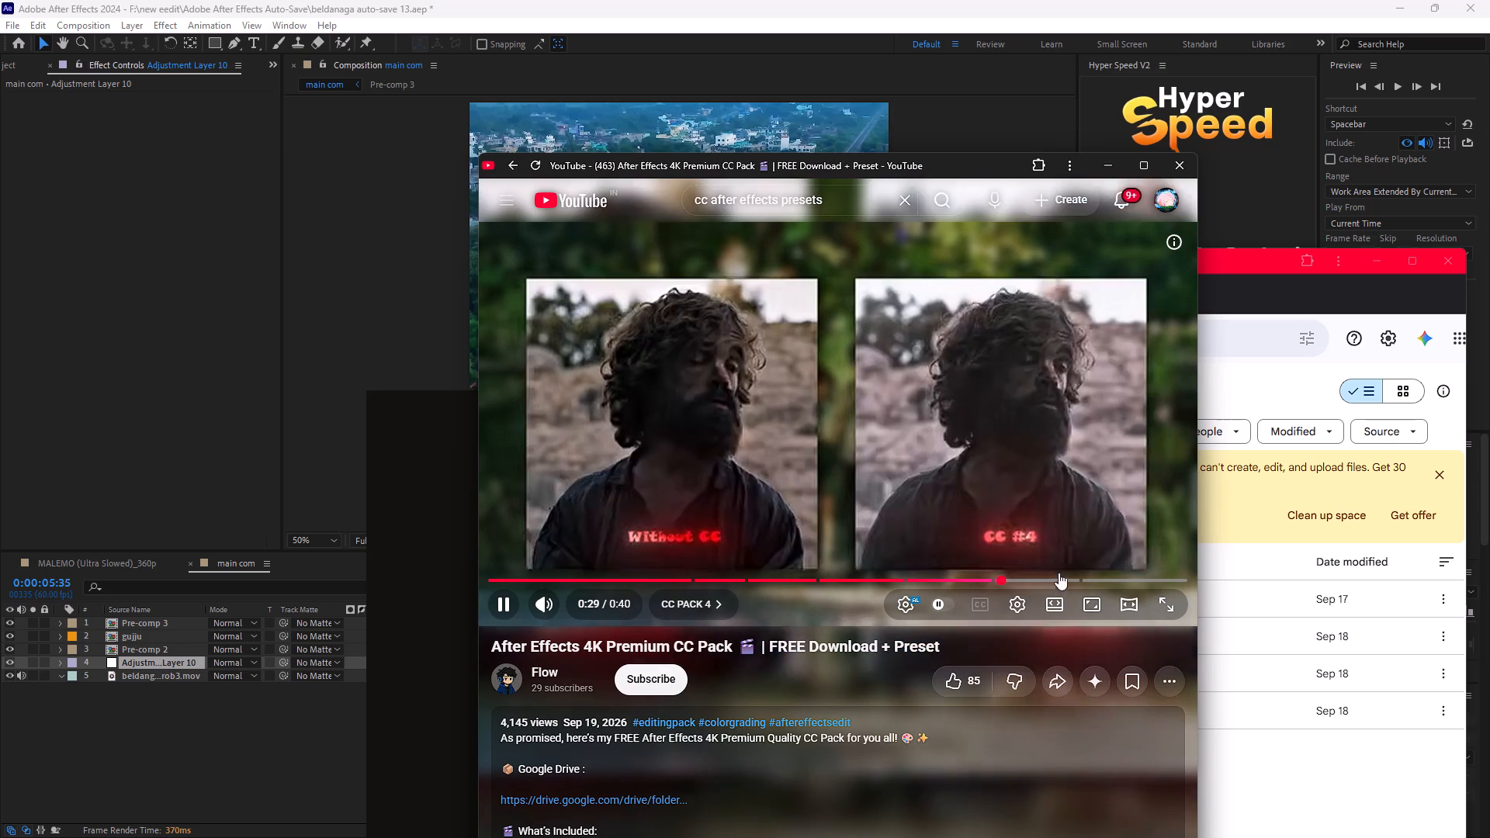
left_click(1069, 577)
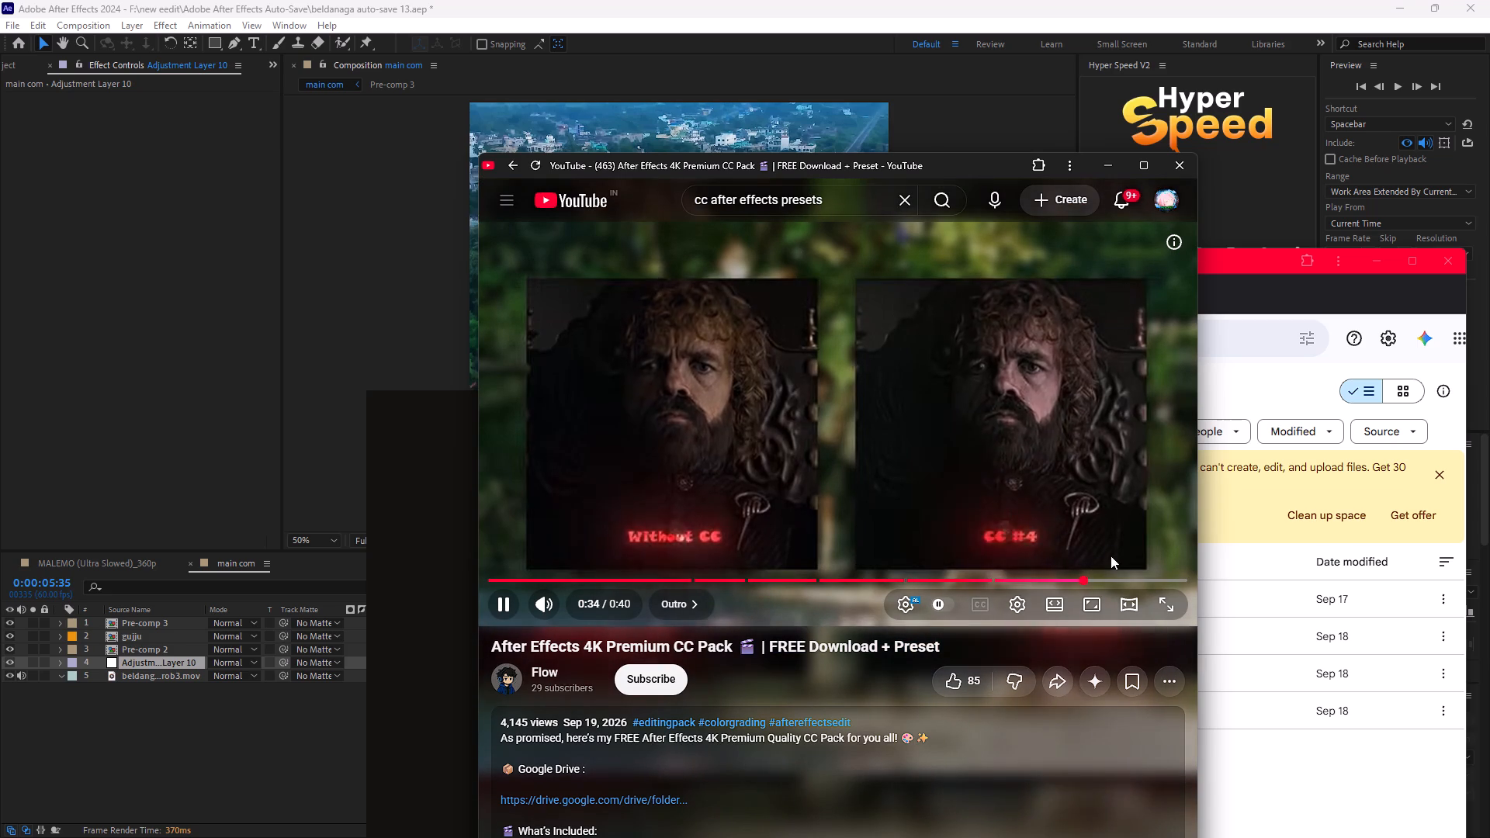
left_click(1145, 580)
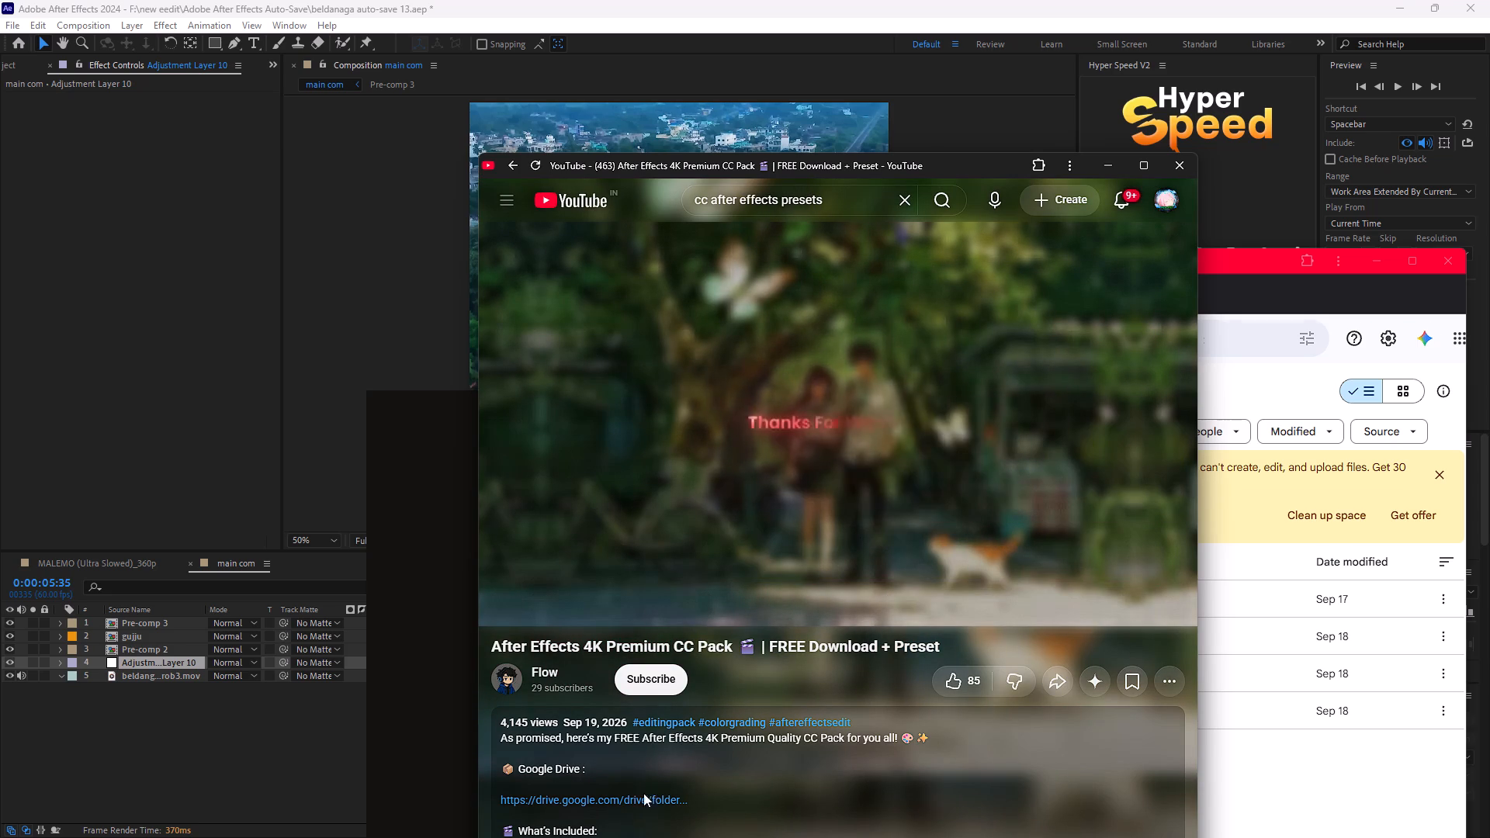
left_click_drag(639, 805, 893, 660)
left_click(1192, 164)
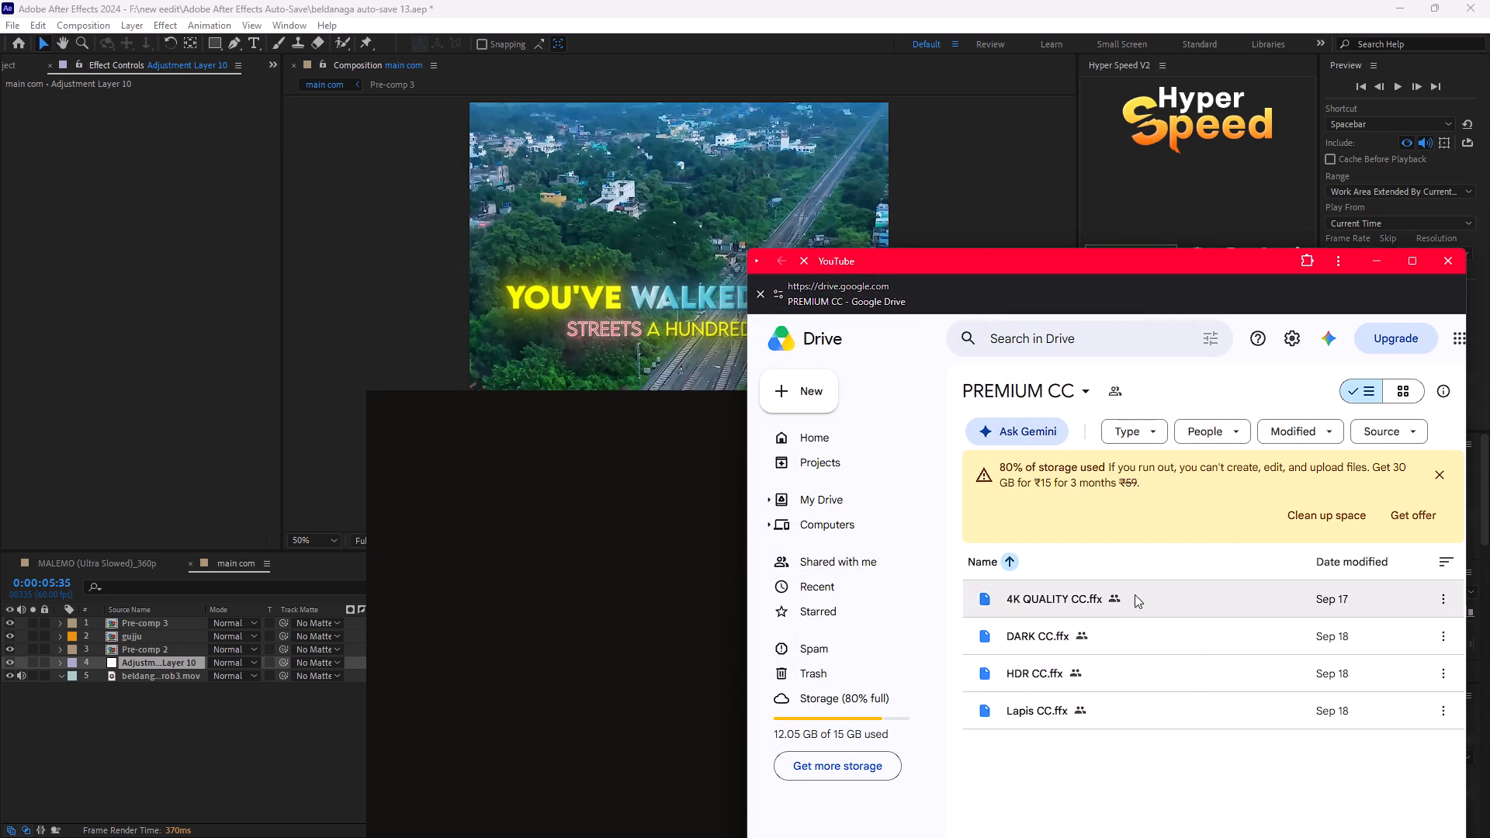
Download the 4K QUALITY CC.ffx preset from the PREMIUM CC folder in Google Drive.
left_click(1068, 601)
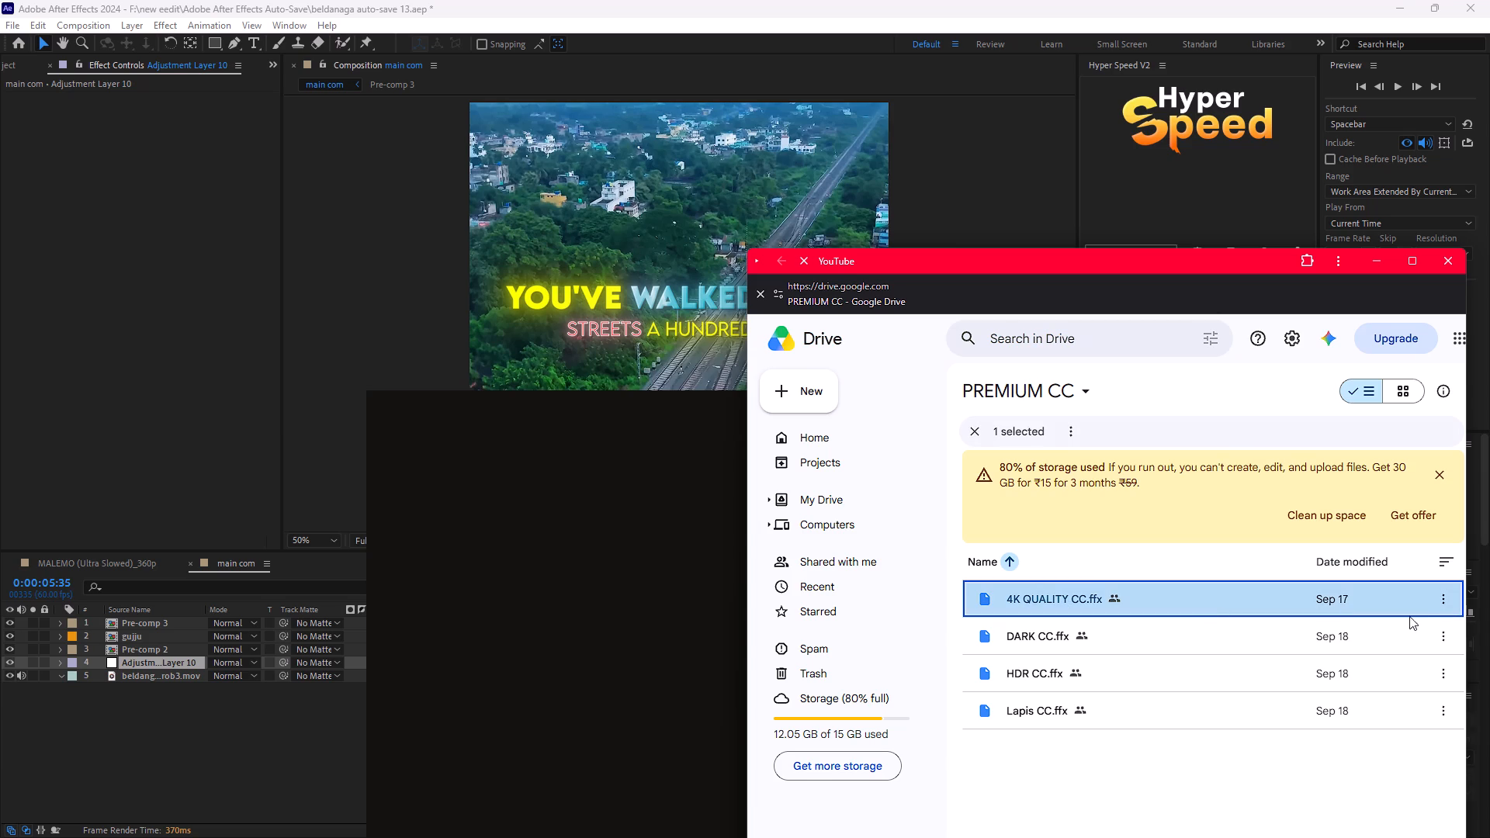
left_click(1450, 604)
left_click(1302, 663)
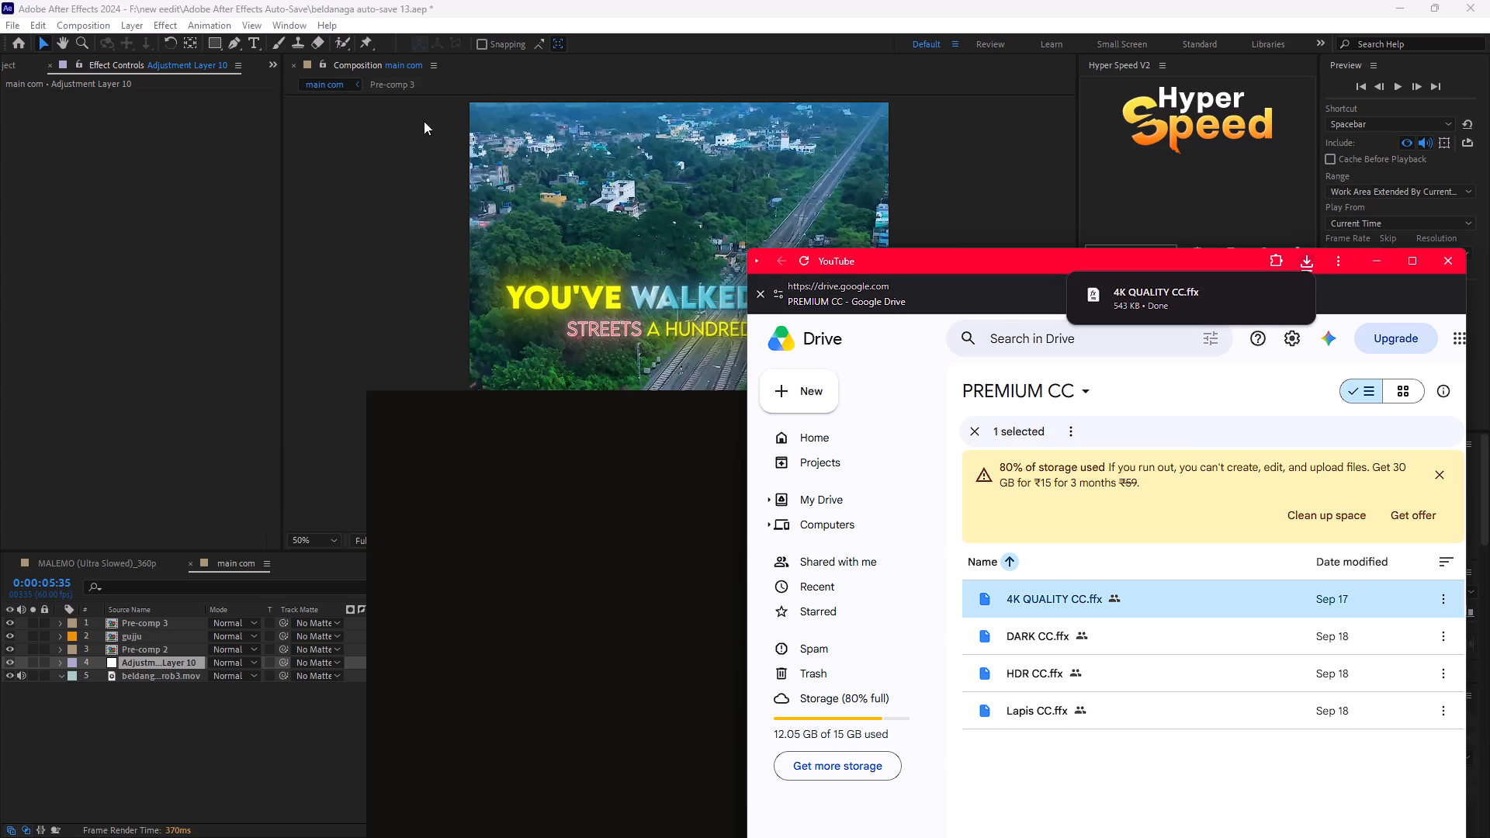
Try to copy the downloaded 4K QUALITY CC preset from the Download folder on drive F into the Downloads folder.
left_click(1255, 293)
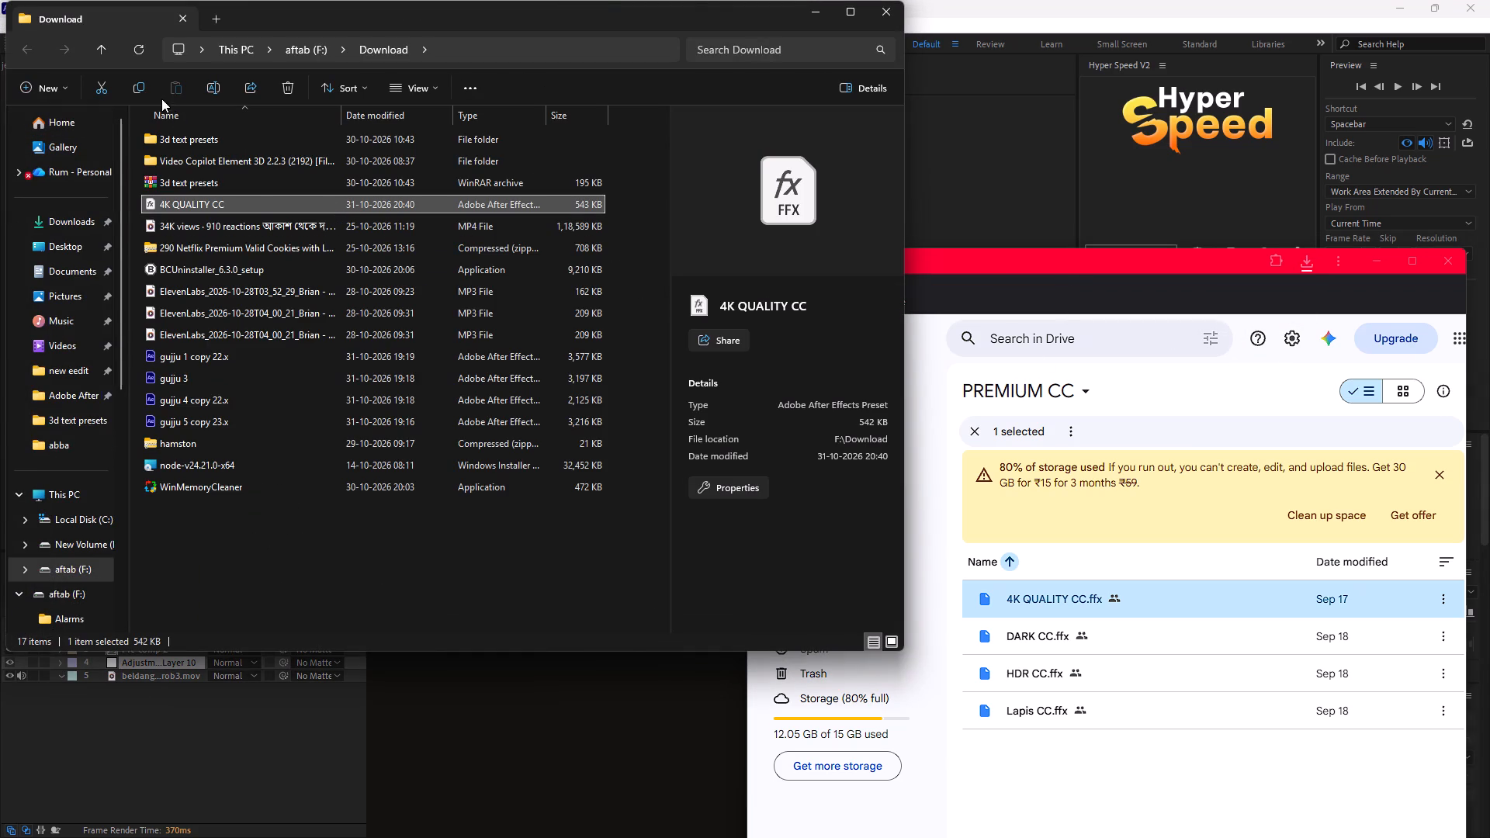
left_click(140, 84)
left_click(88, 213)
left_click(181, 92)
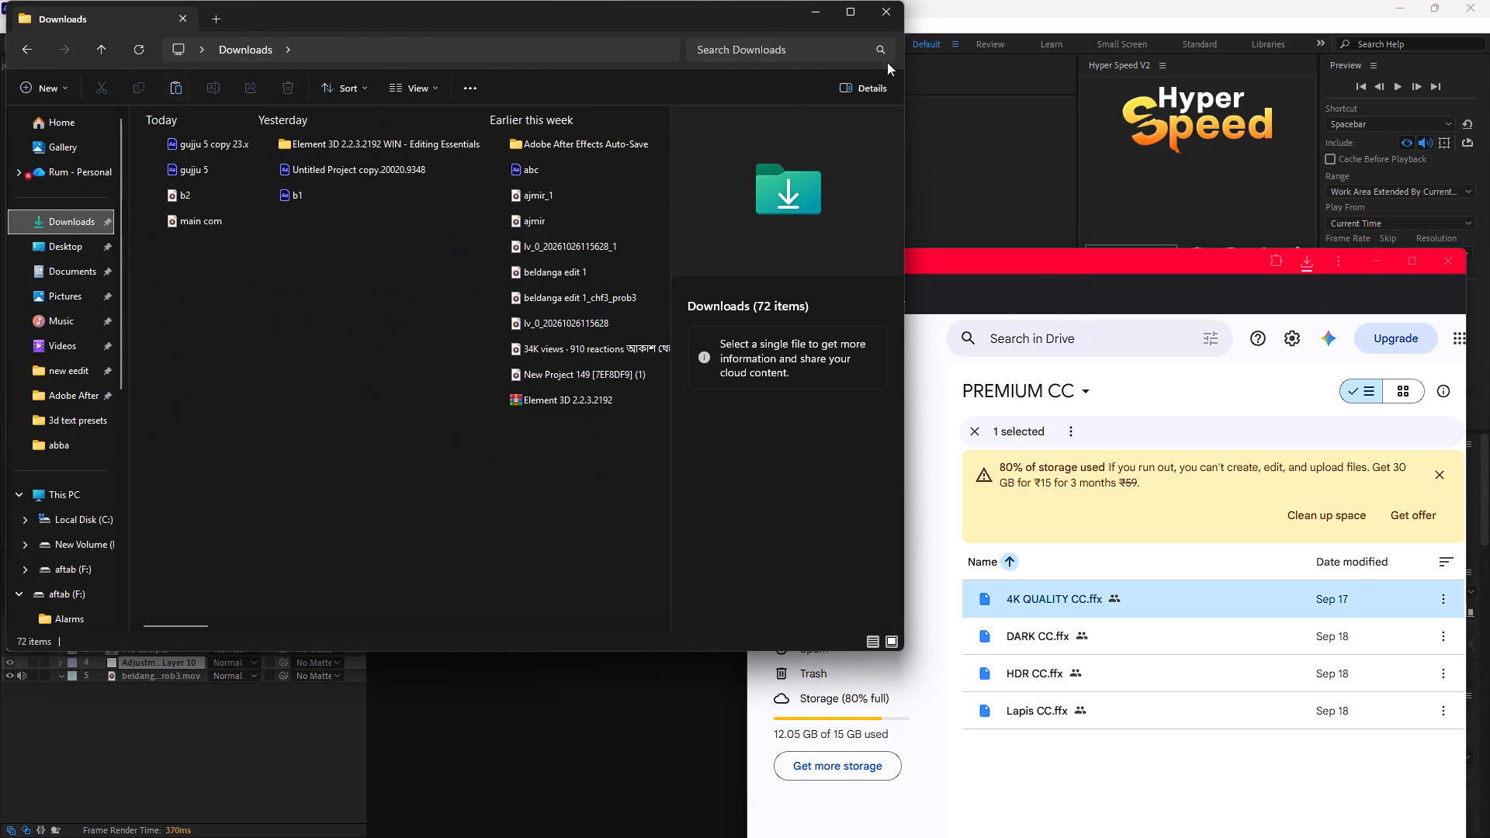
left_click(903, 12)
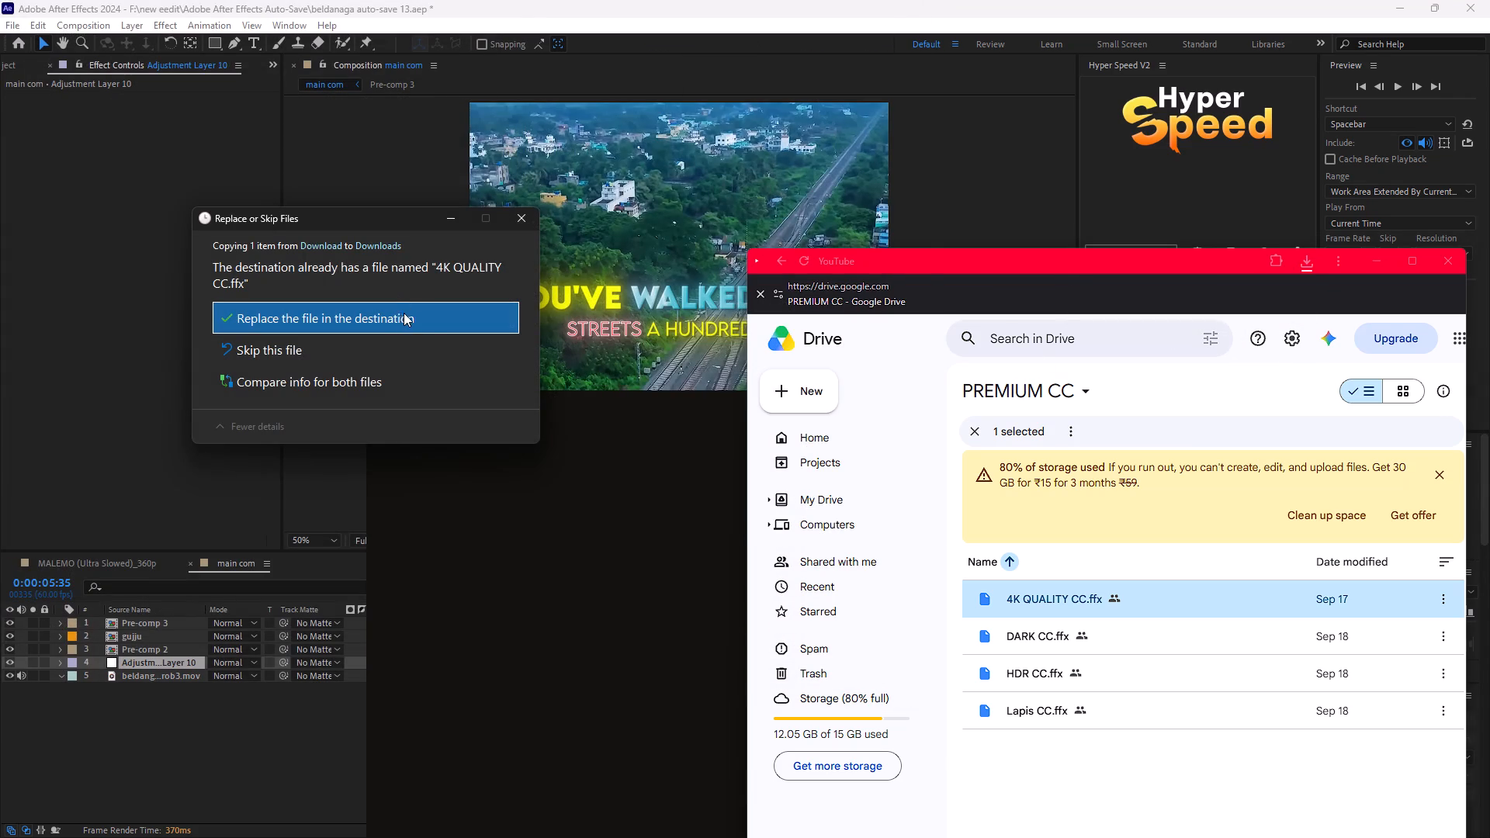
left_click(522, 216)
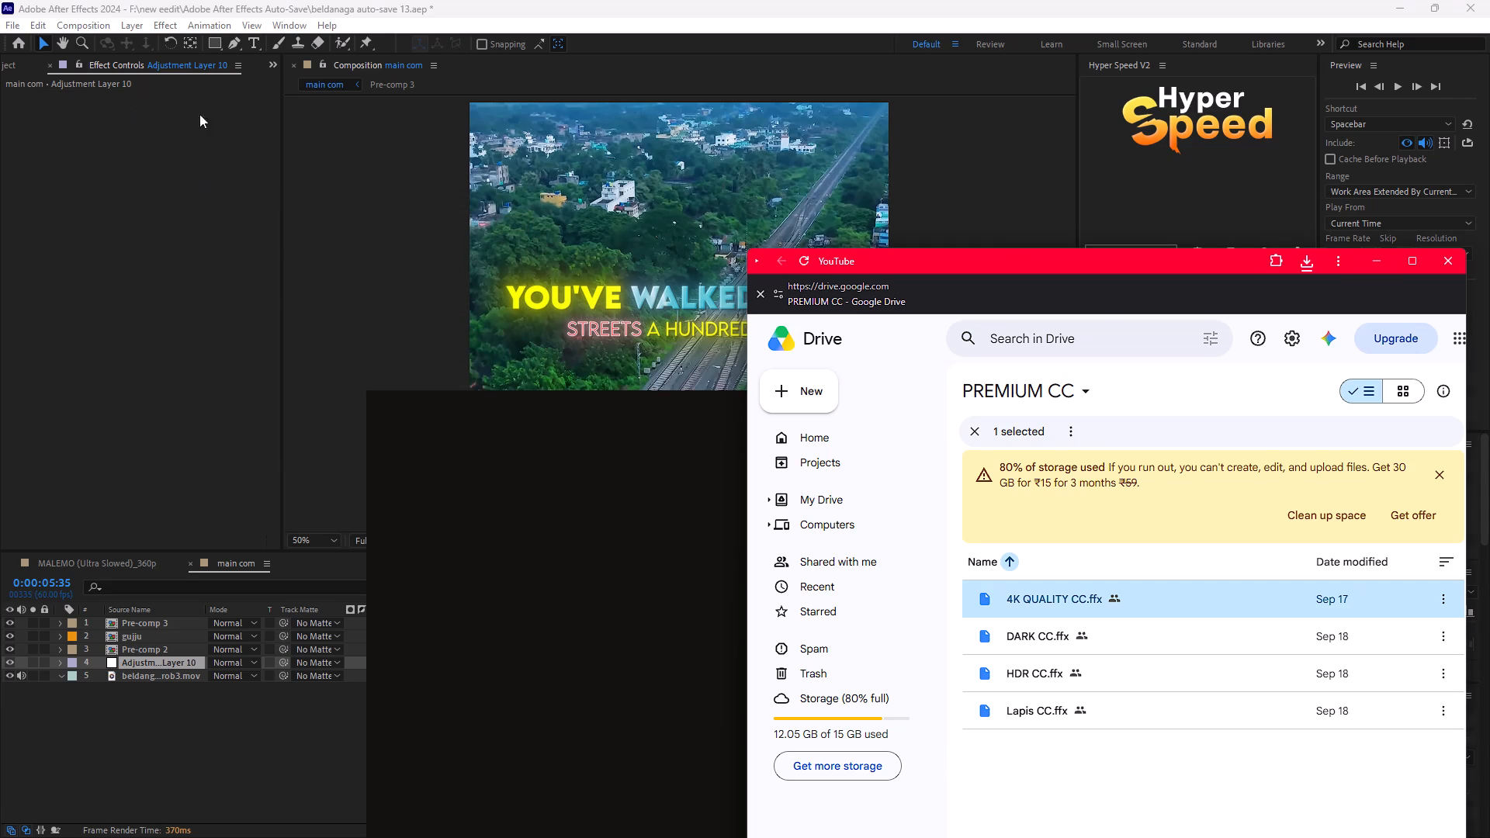
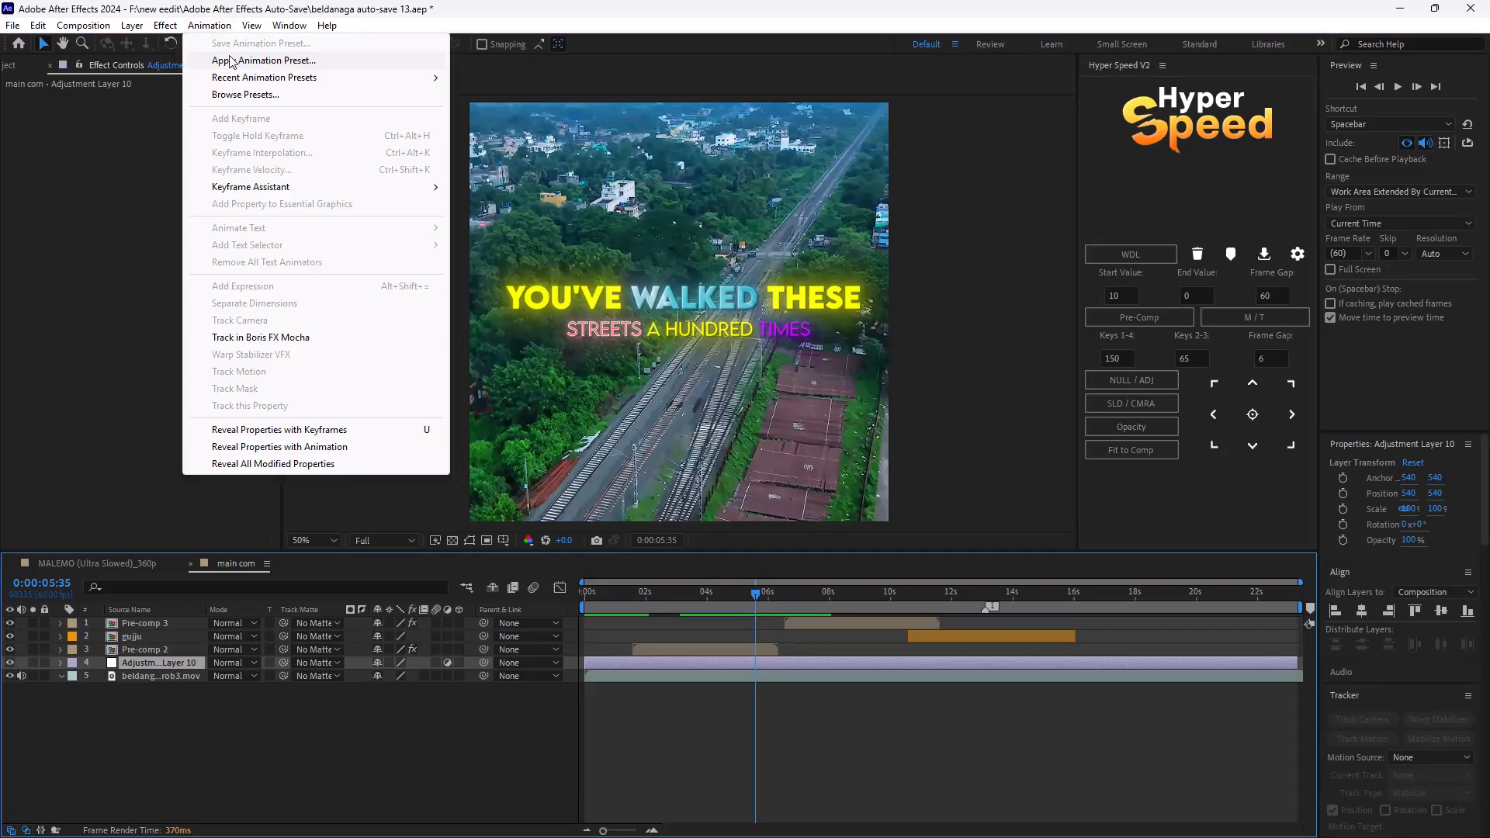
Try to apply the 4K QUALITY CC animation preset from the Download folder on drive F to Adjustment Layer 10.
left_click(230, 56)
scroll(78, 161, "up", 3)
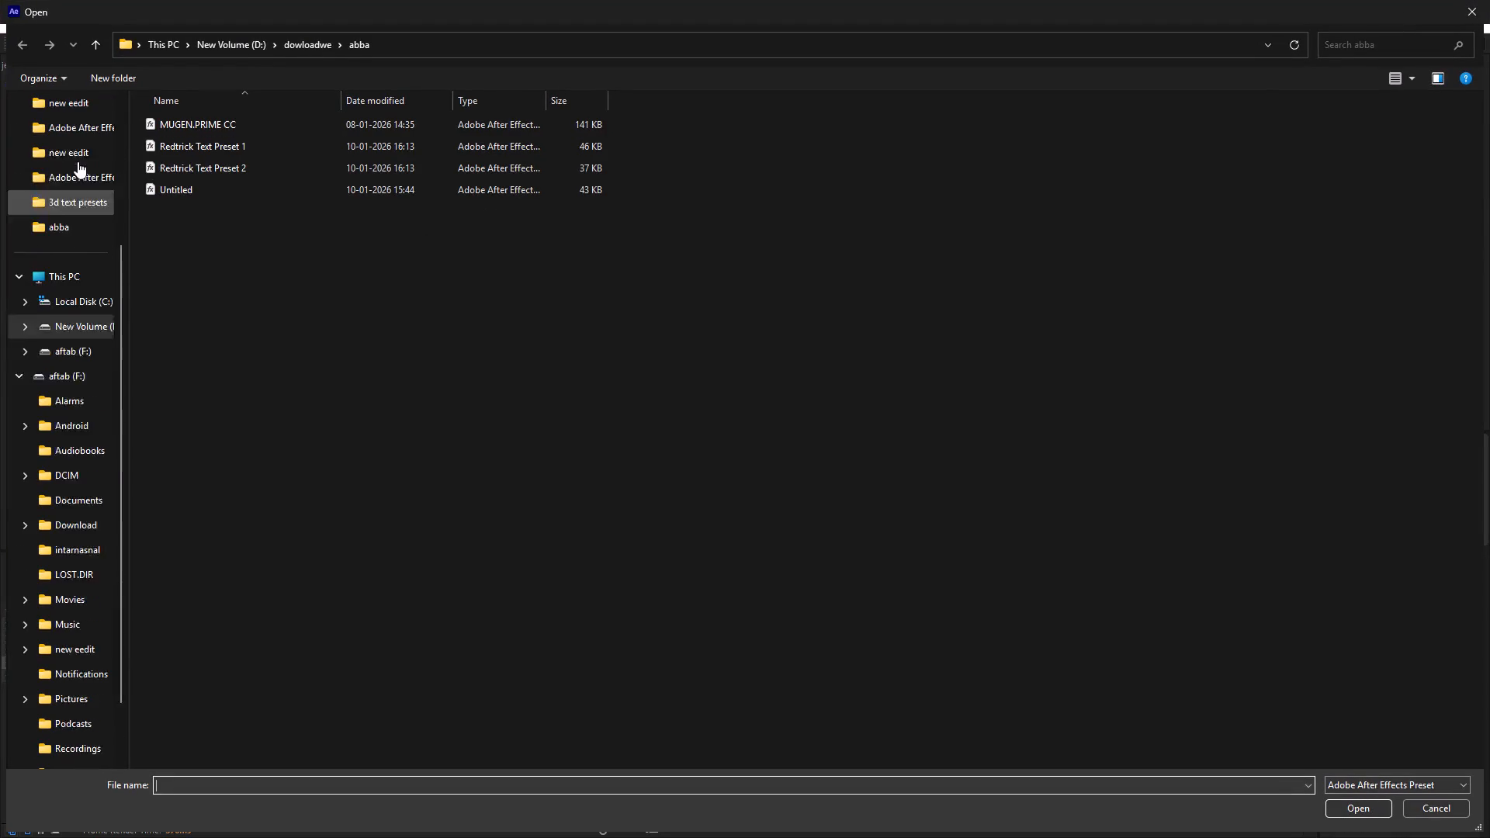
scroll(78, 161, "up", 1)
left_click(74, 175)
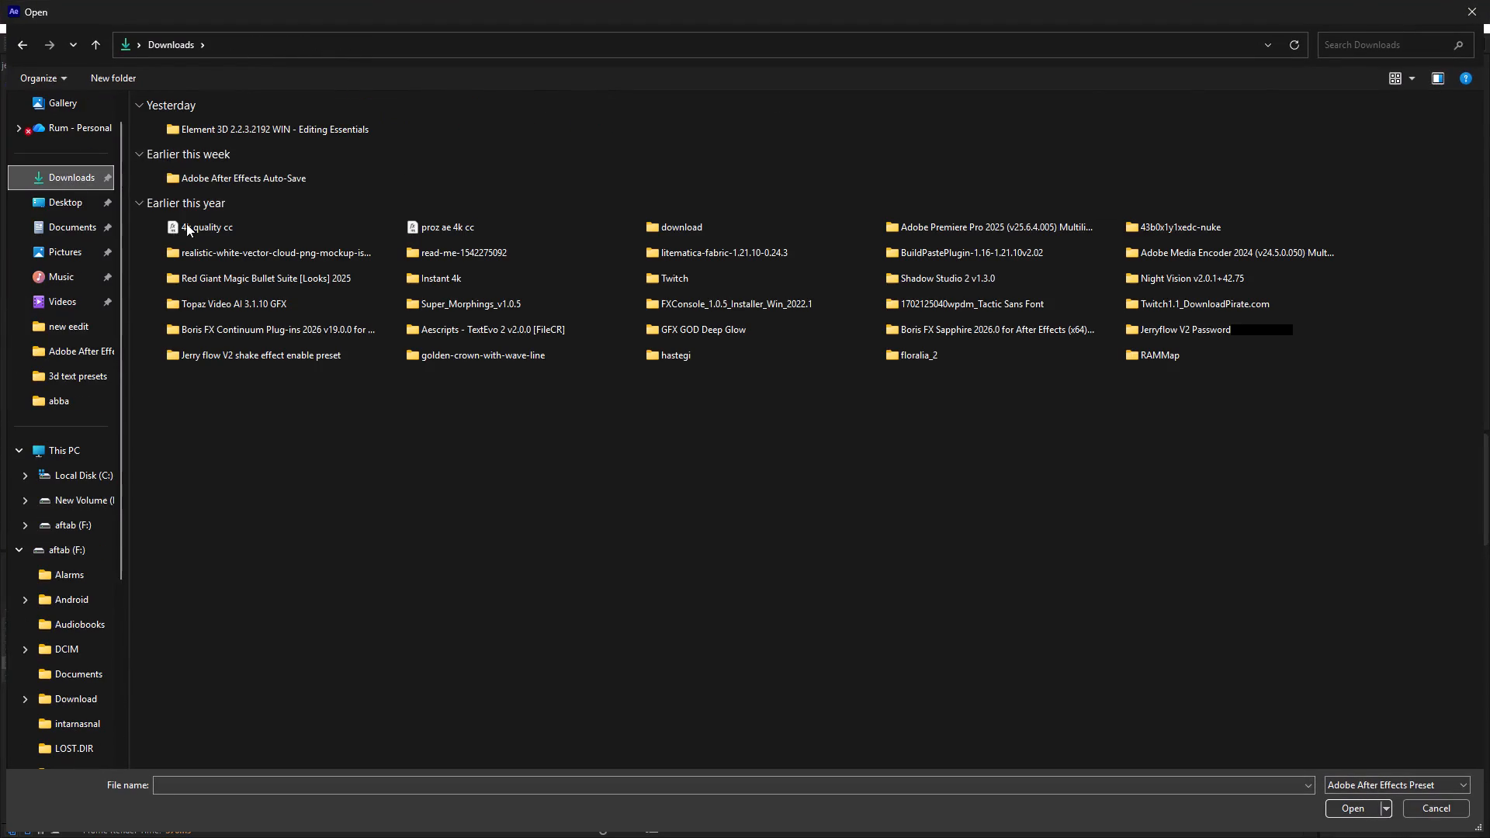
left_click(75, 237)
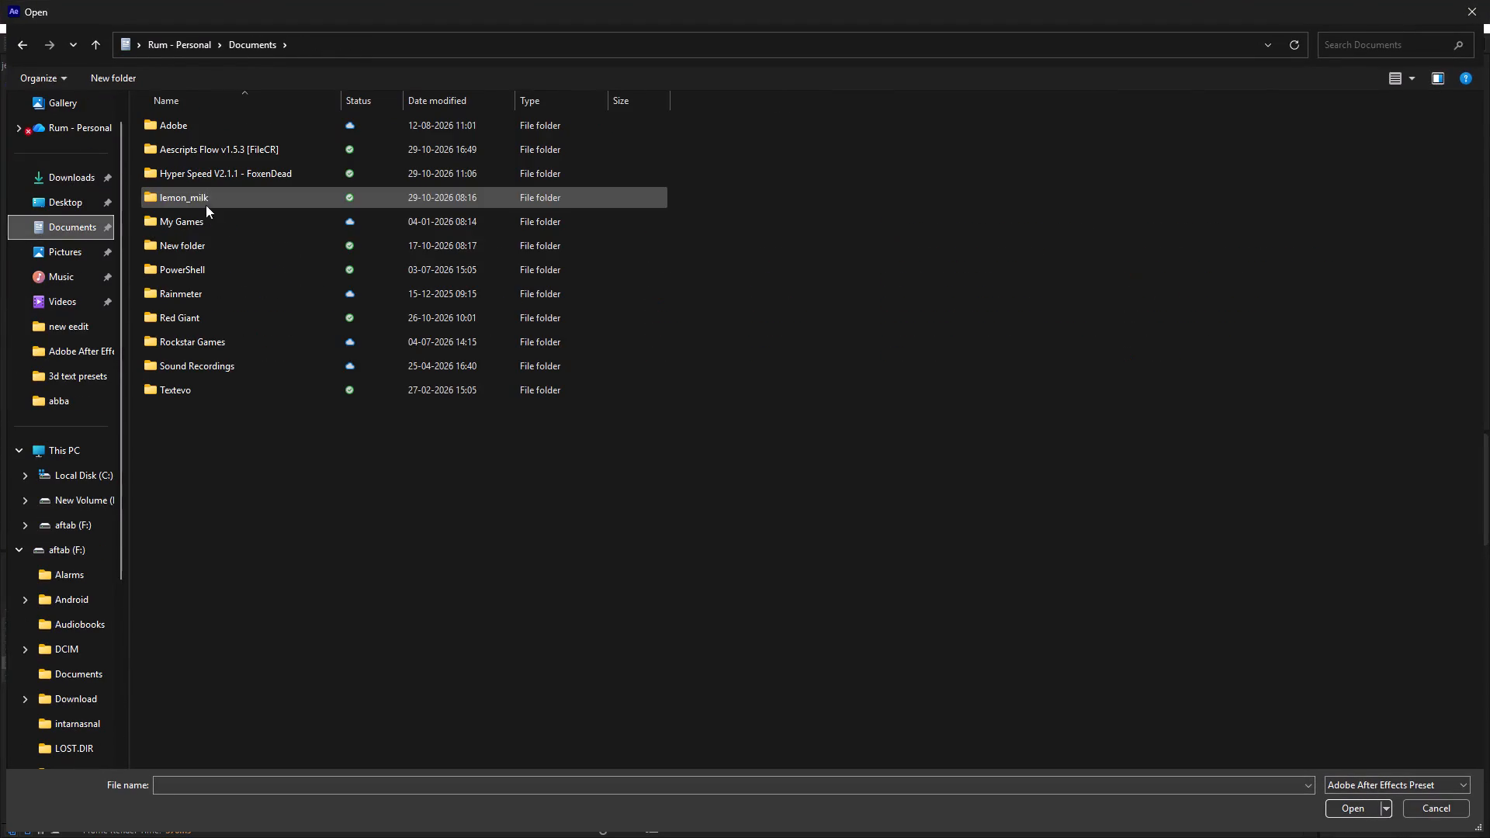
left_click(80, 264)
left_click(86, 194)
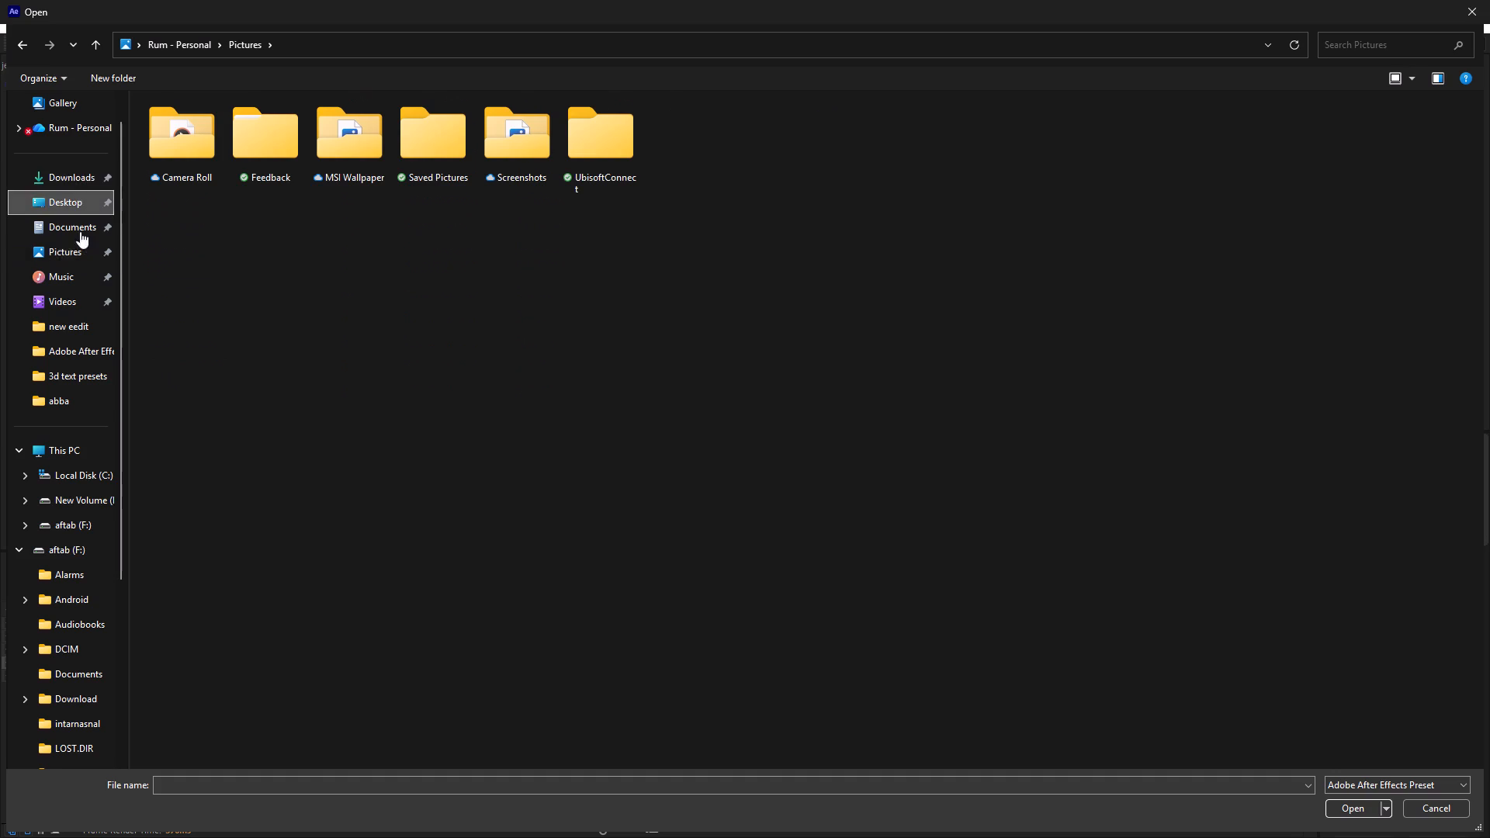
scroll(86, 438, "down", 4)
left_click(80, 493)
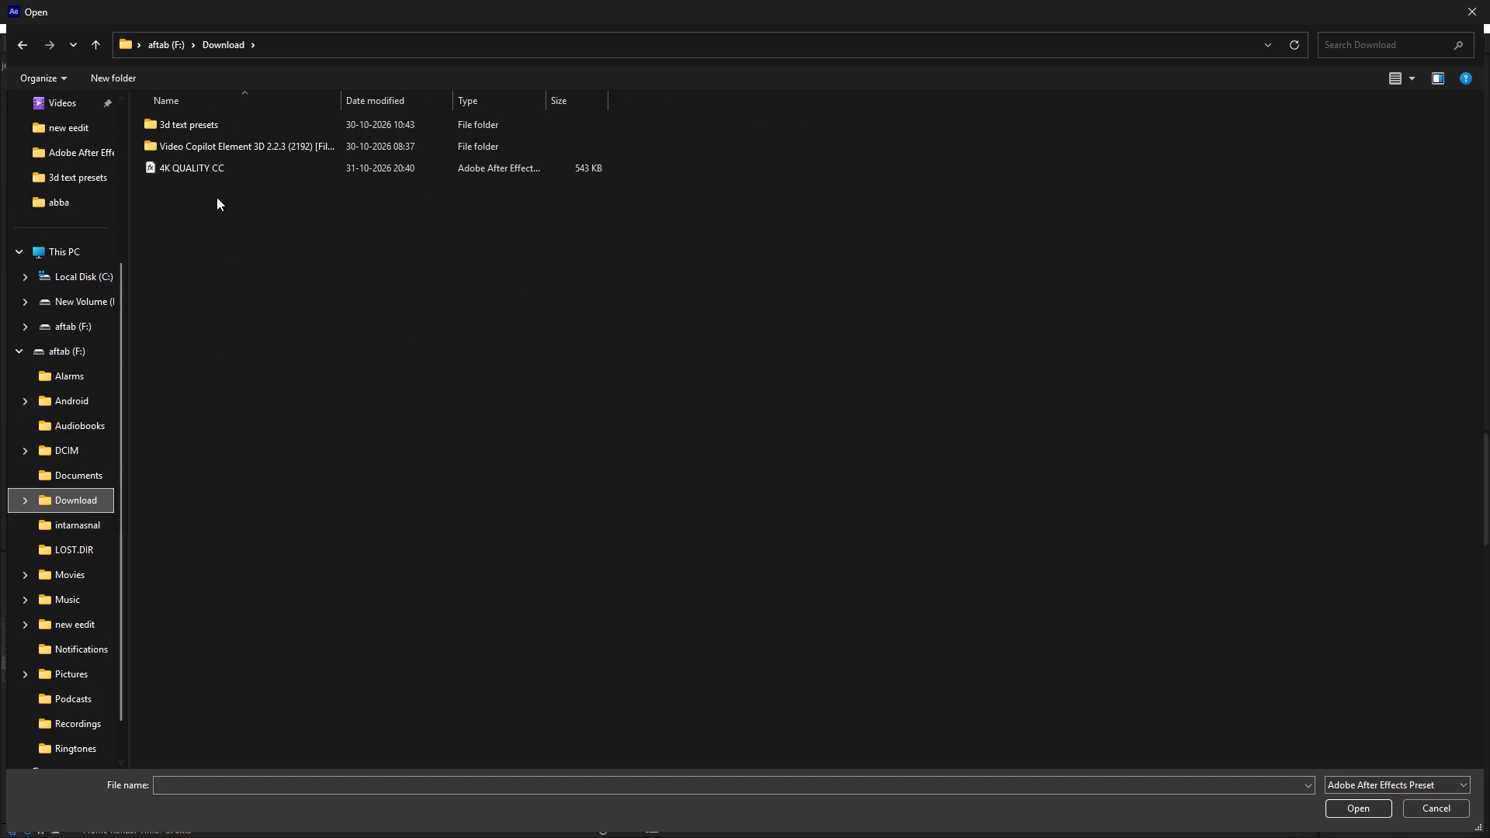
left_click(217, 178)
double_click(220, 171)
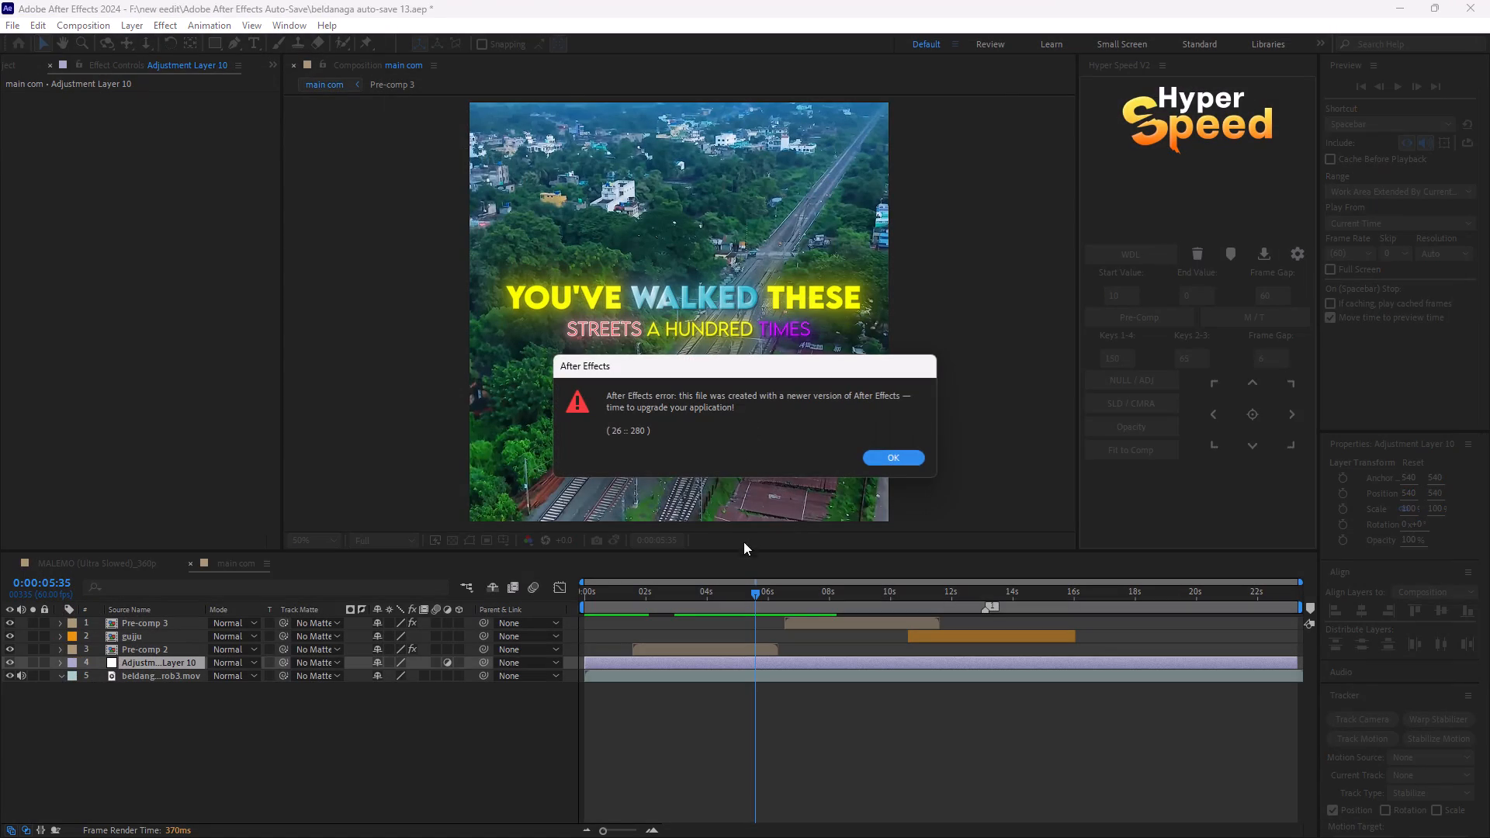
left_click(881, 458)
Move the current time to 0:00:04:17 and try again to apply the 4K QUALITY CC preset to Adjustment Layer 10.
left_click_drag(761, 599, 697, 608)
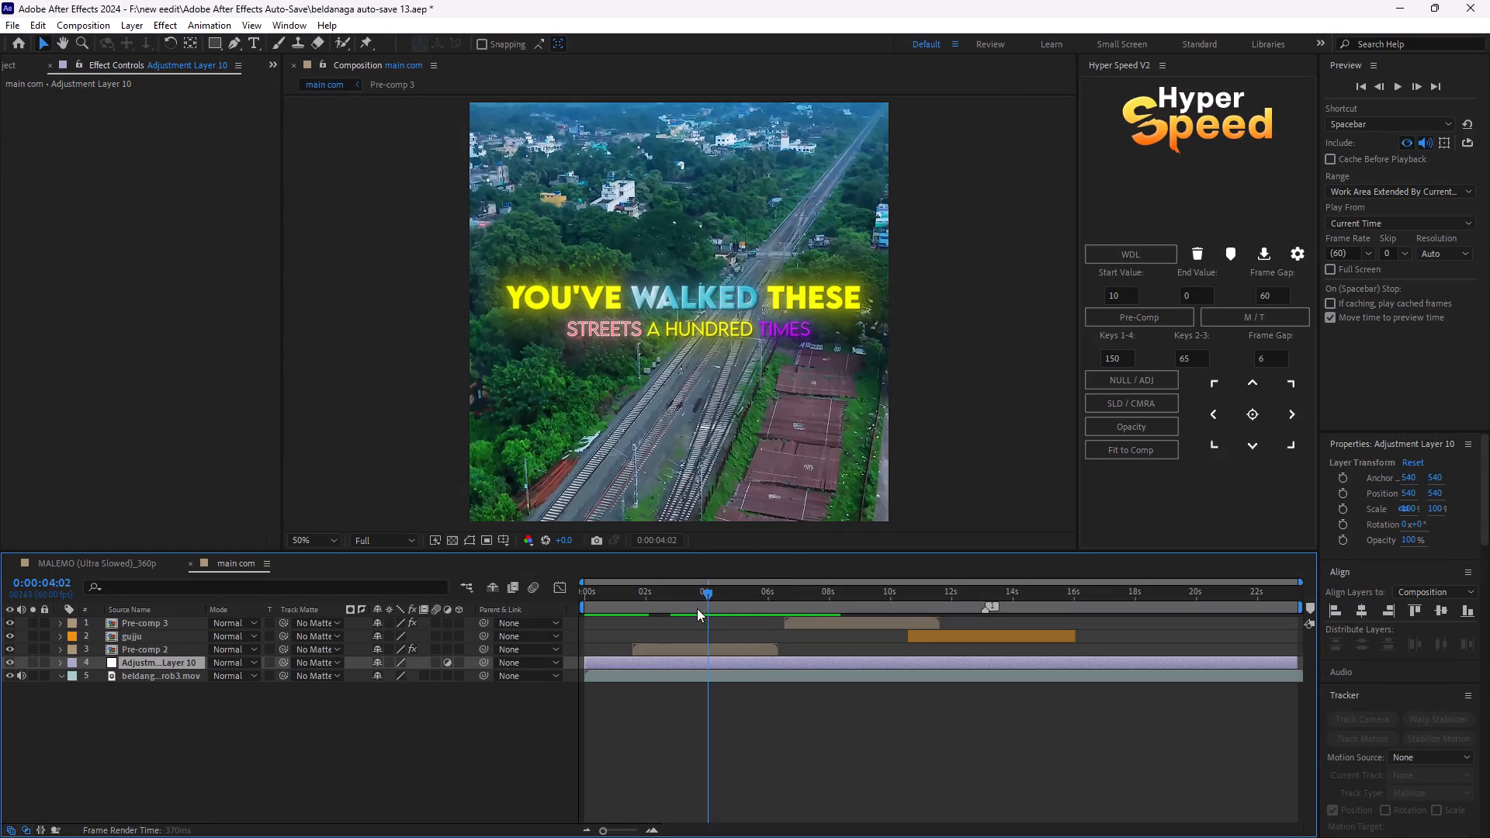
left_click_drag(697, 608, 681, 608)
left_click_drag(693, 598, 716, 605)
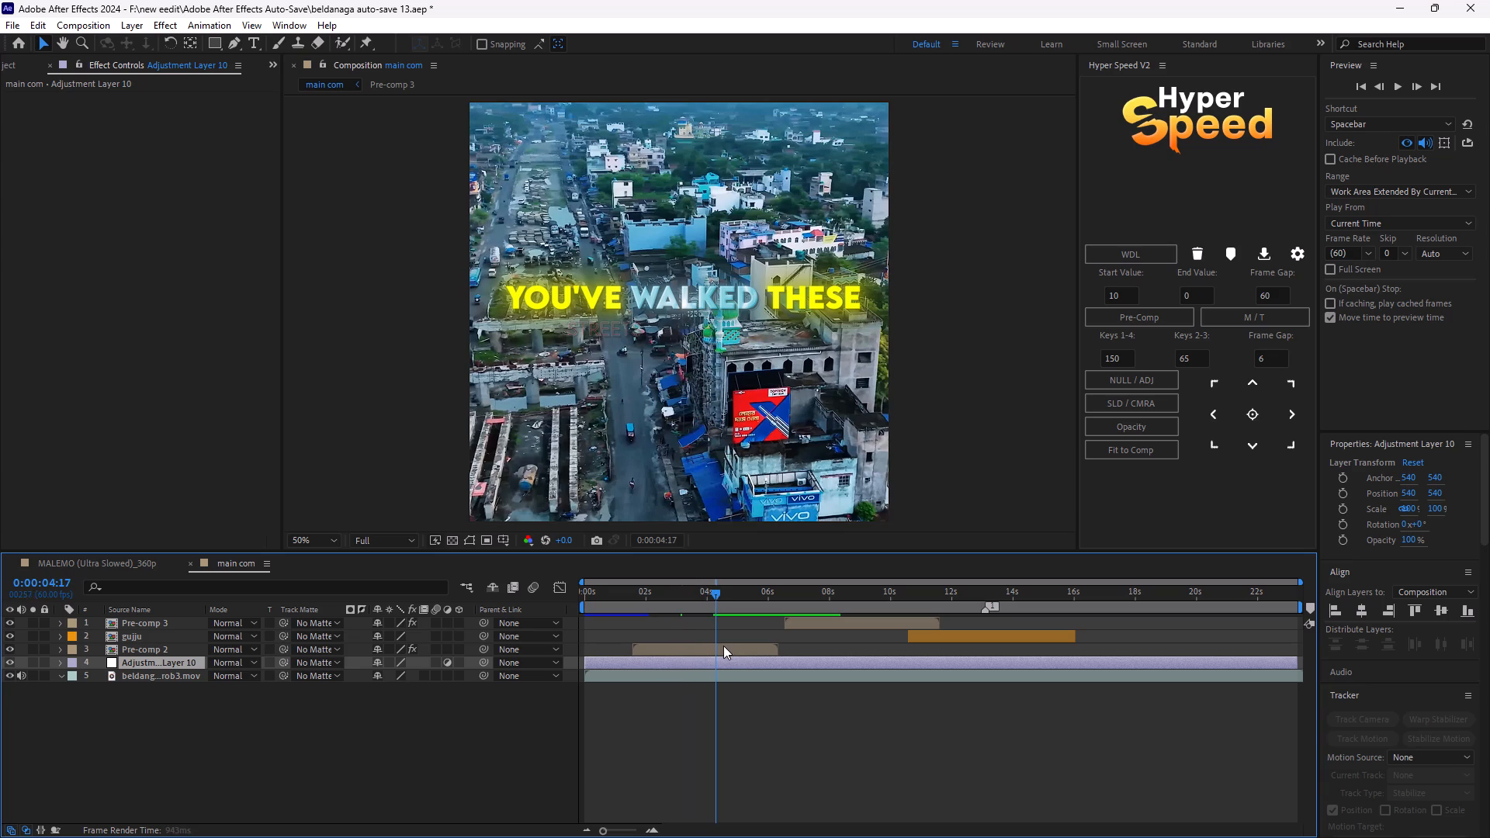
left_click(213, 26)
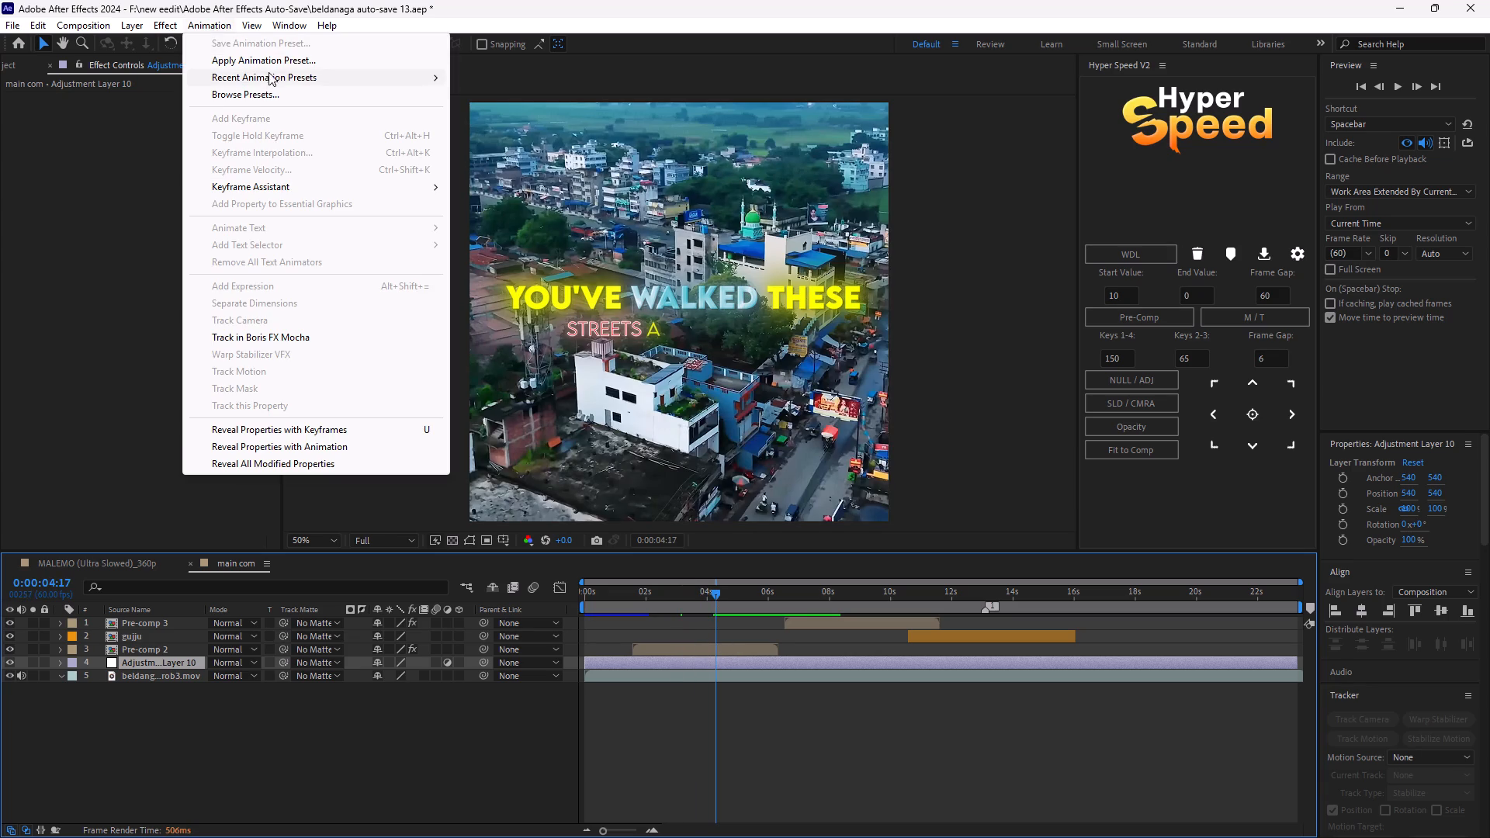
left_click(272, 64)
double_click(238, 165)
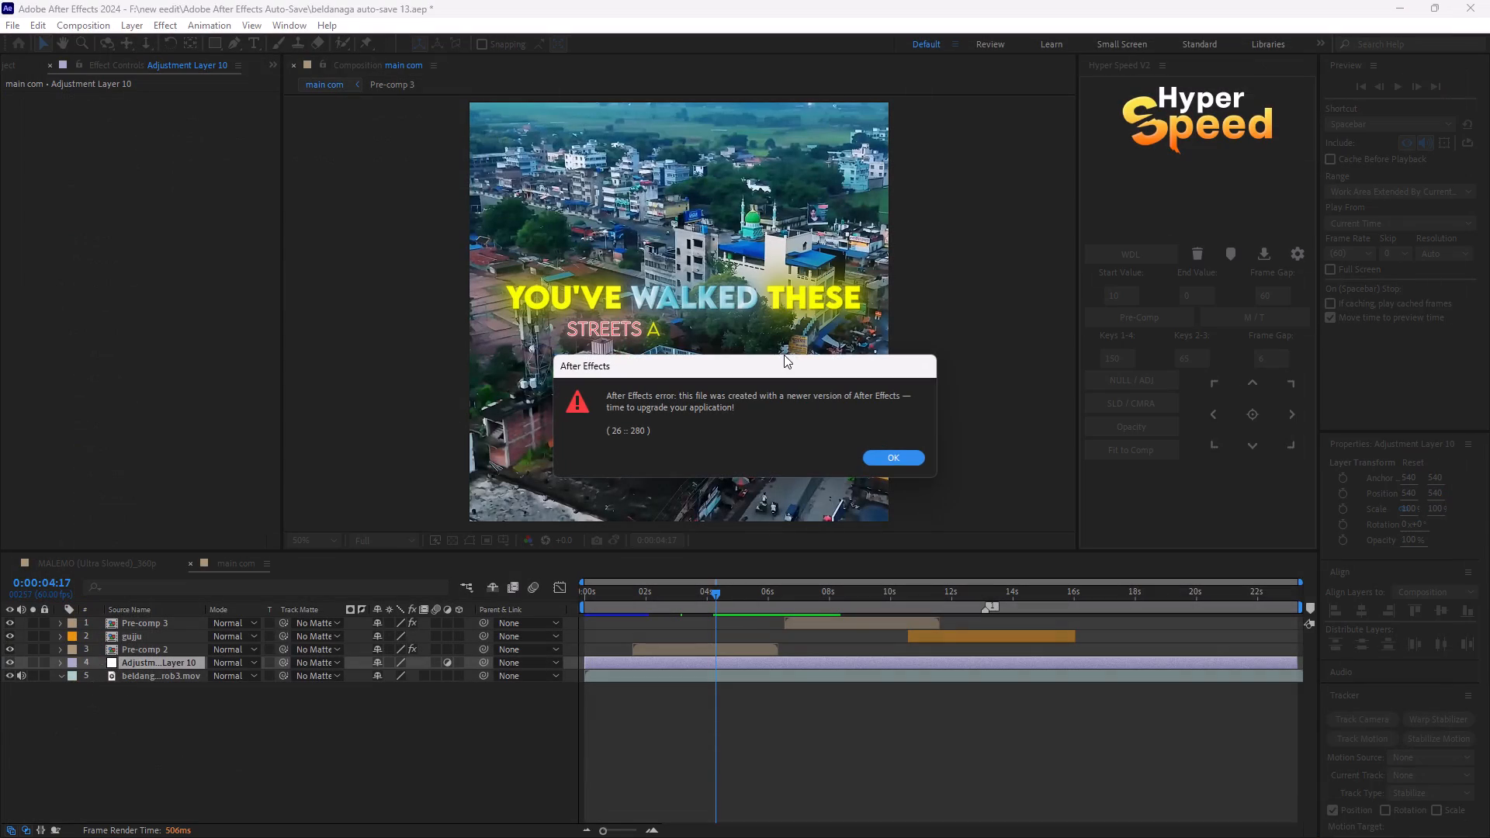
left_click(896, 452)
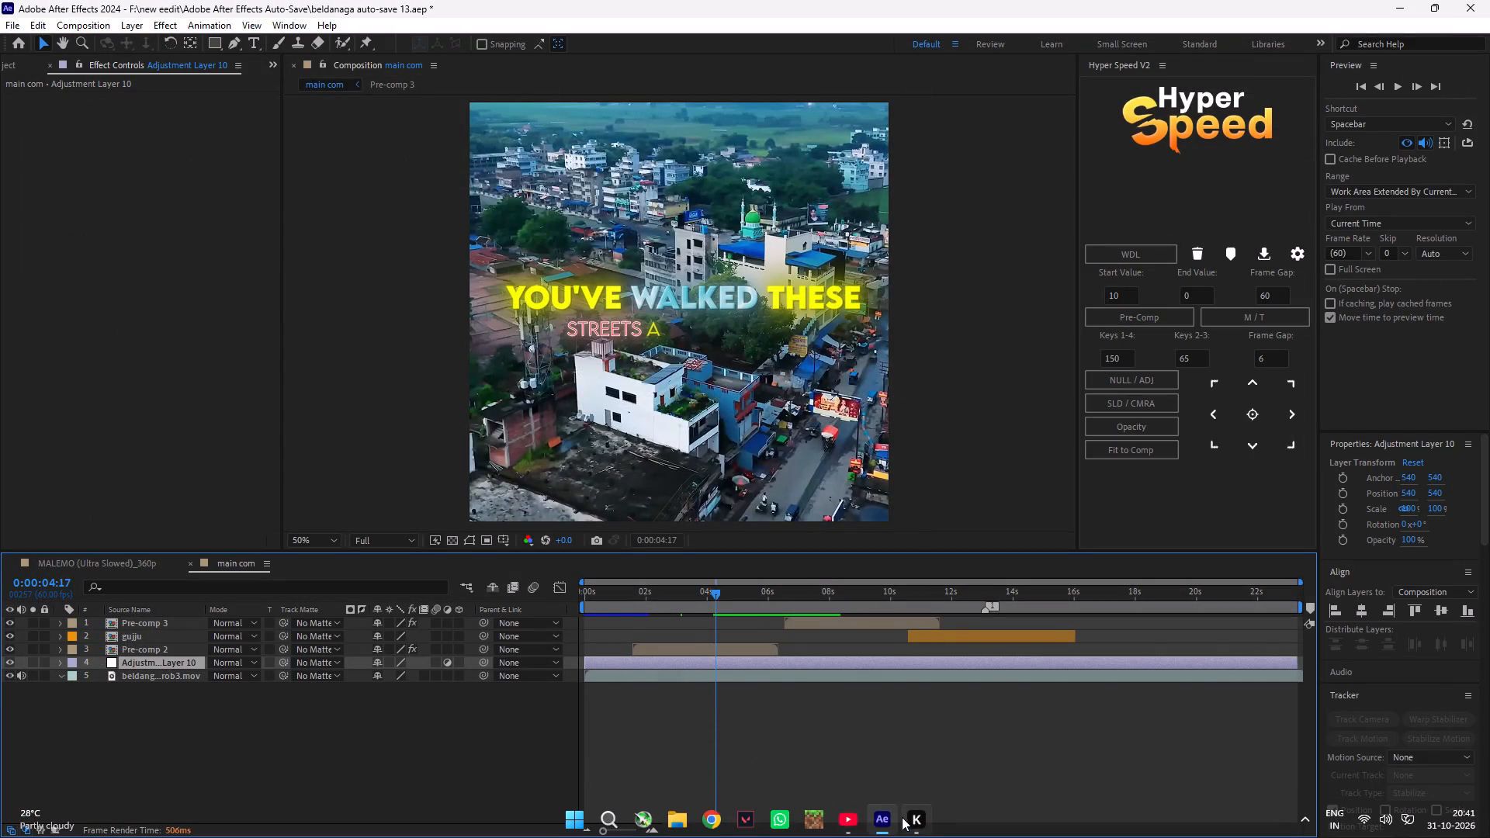
Switch to the YouTube window, close the PREMIUM CC Google Drive page and return to YouTube.
left_click(848, 823)
left_click(884, 628)
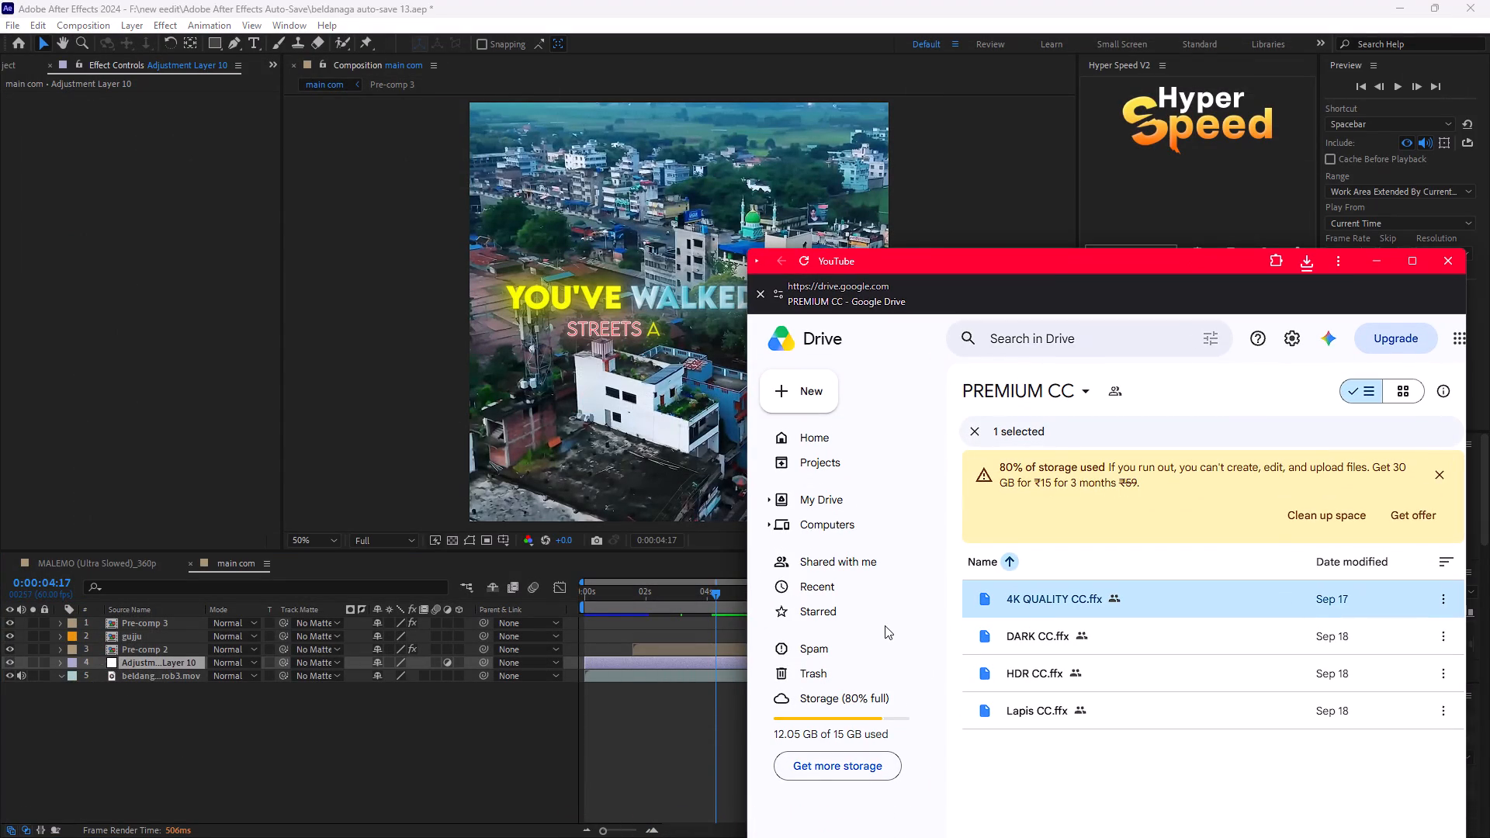
left_click(765, 291)
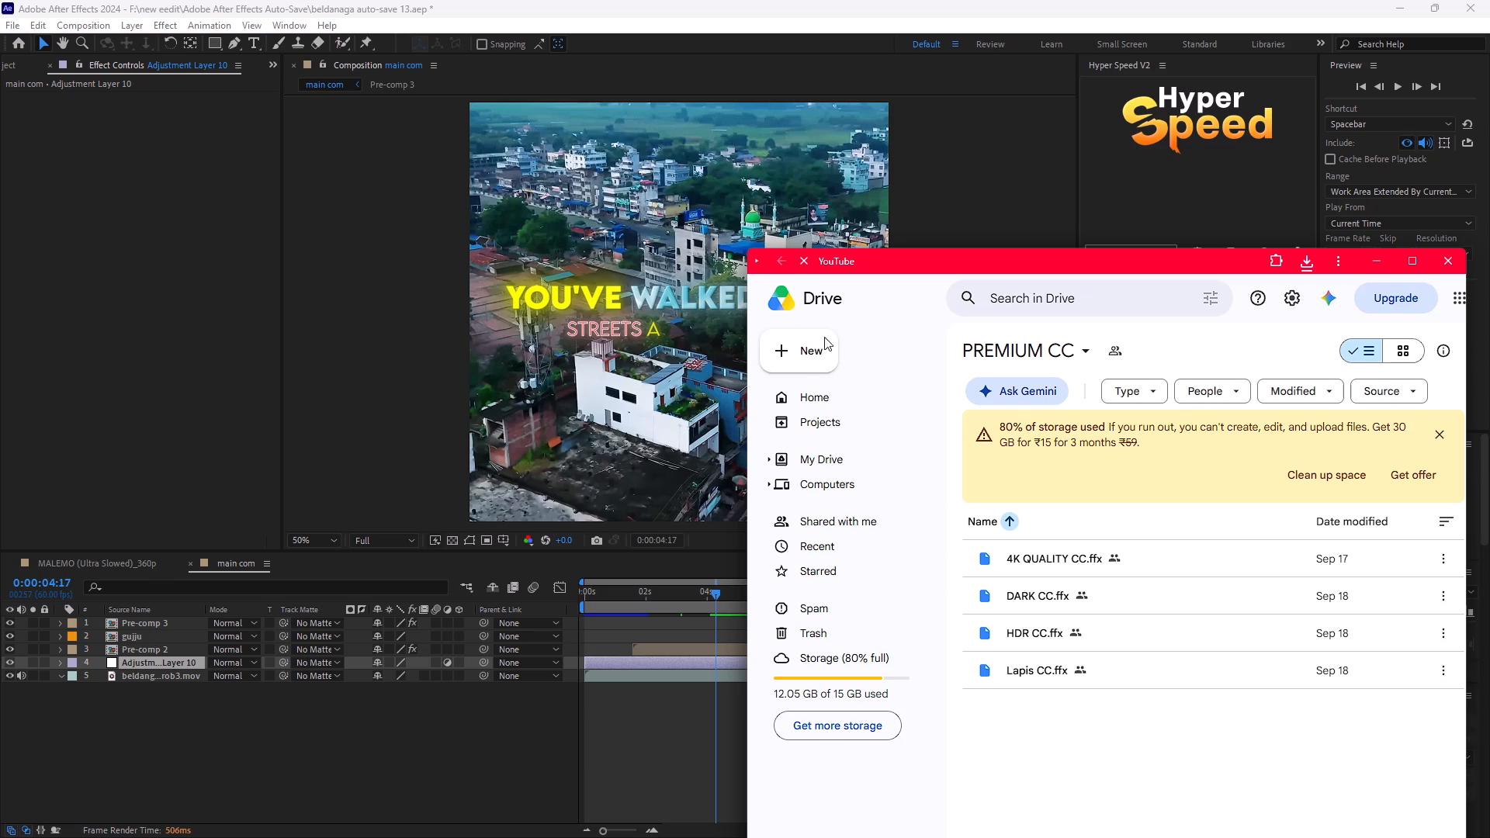
left_click(799, 267)
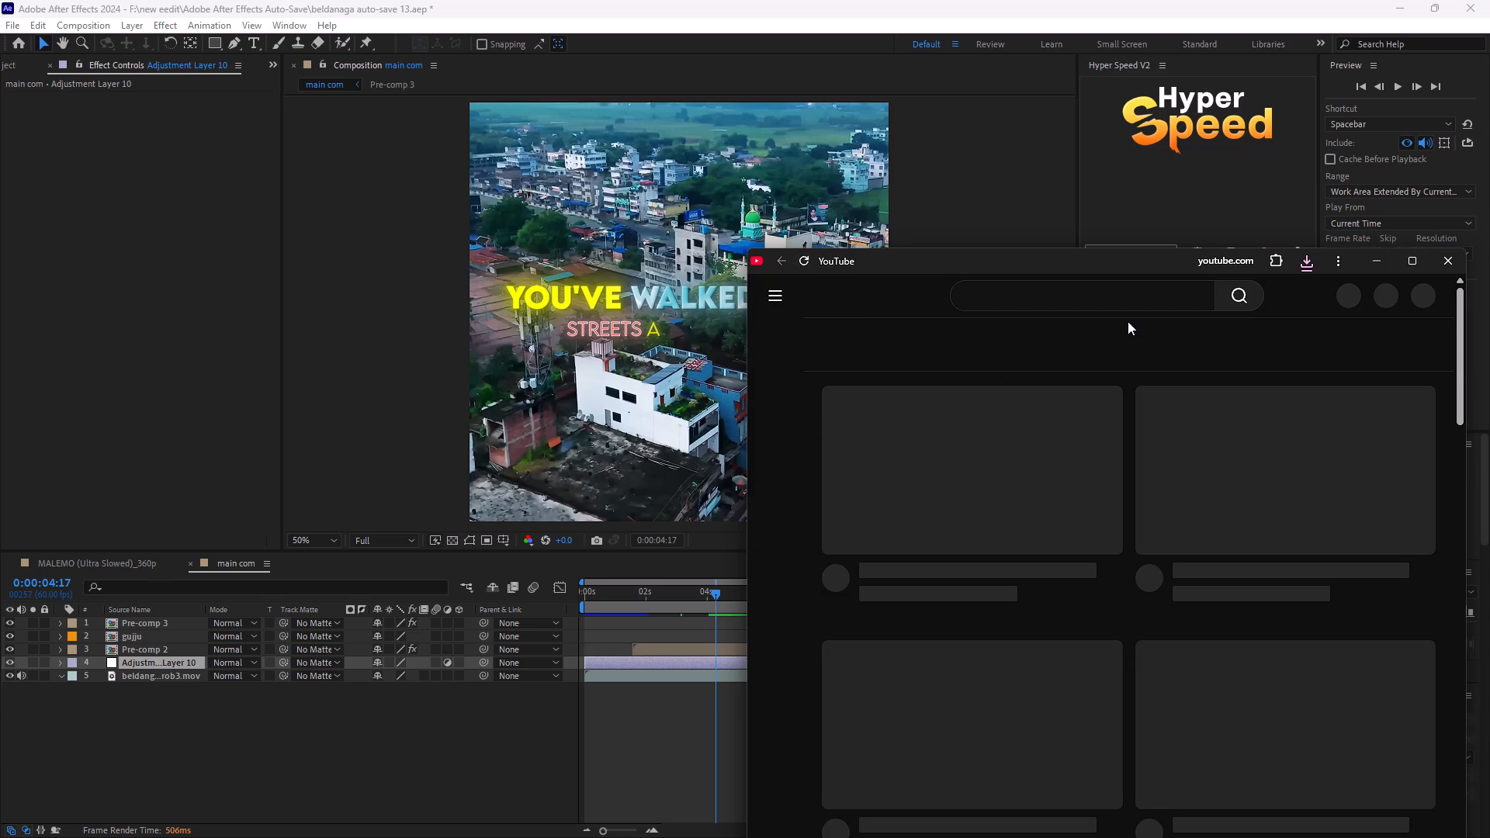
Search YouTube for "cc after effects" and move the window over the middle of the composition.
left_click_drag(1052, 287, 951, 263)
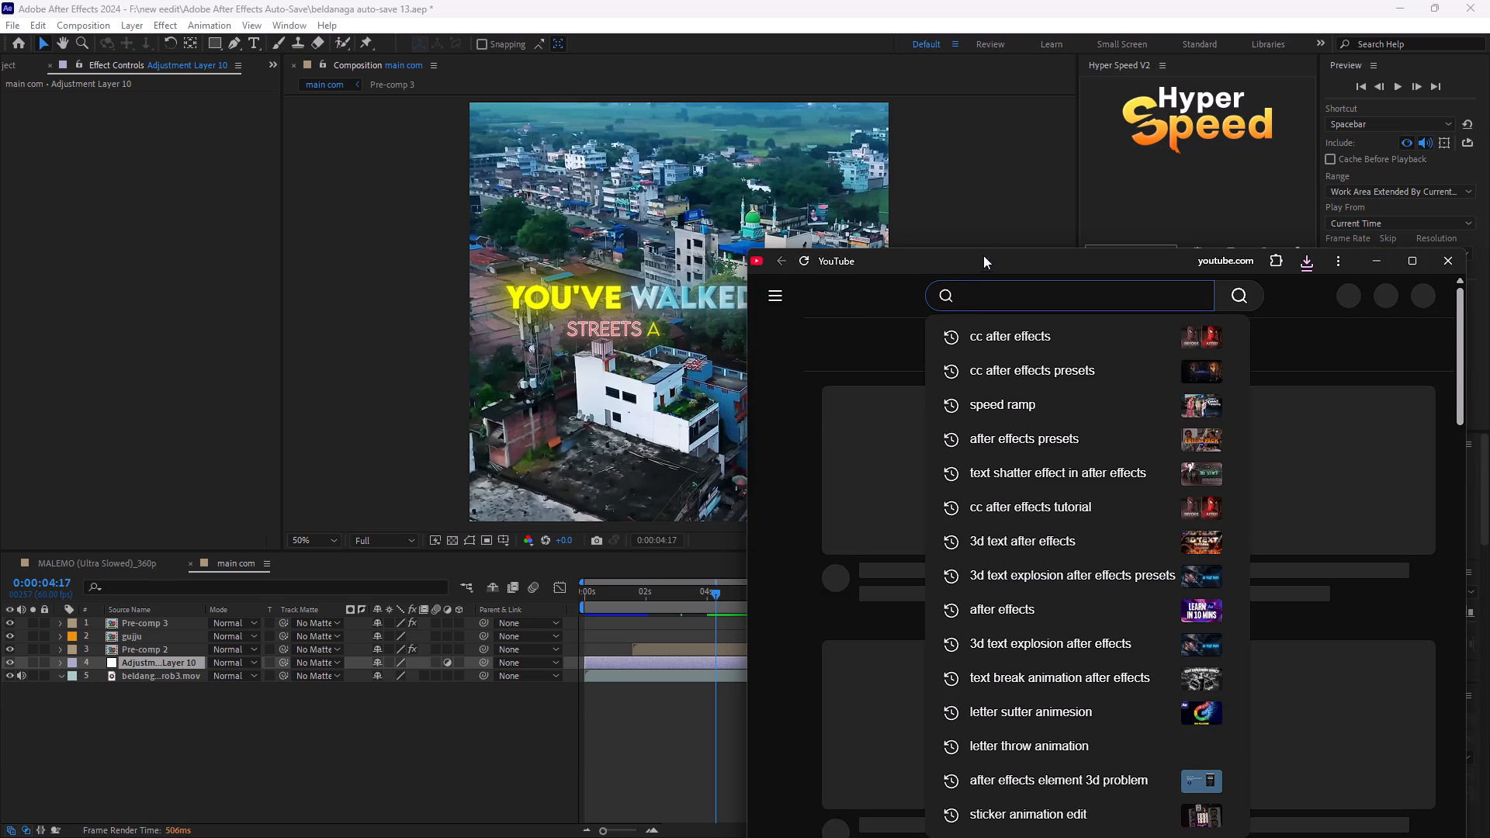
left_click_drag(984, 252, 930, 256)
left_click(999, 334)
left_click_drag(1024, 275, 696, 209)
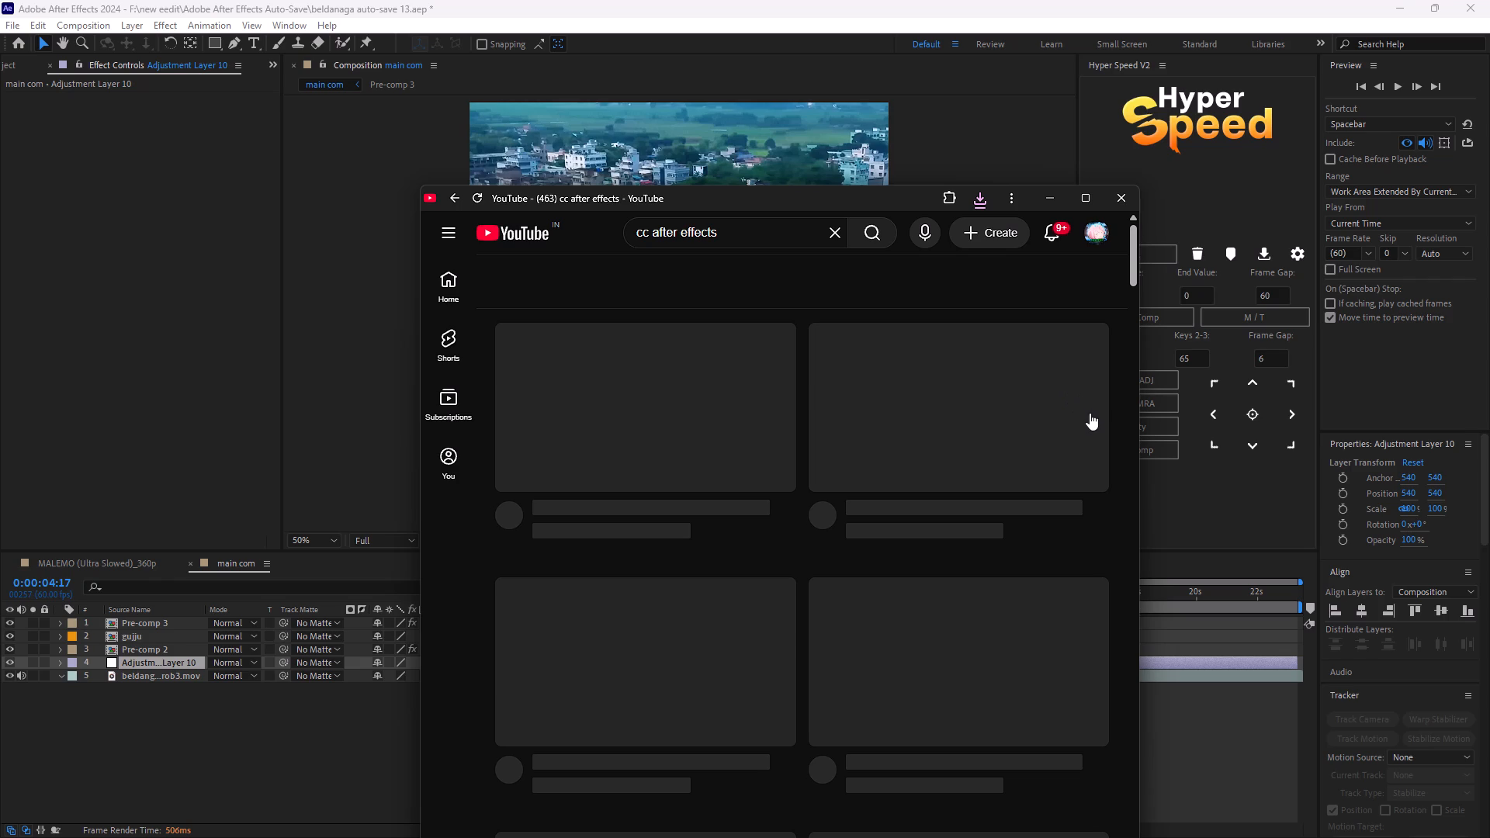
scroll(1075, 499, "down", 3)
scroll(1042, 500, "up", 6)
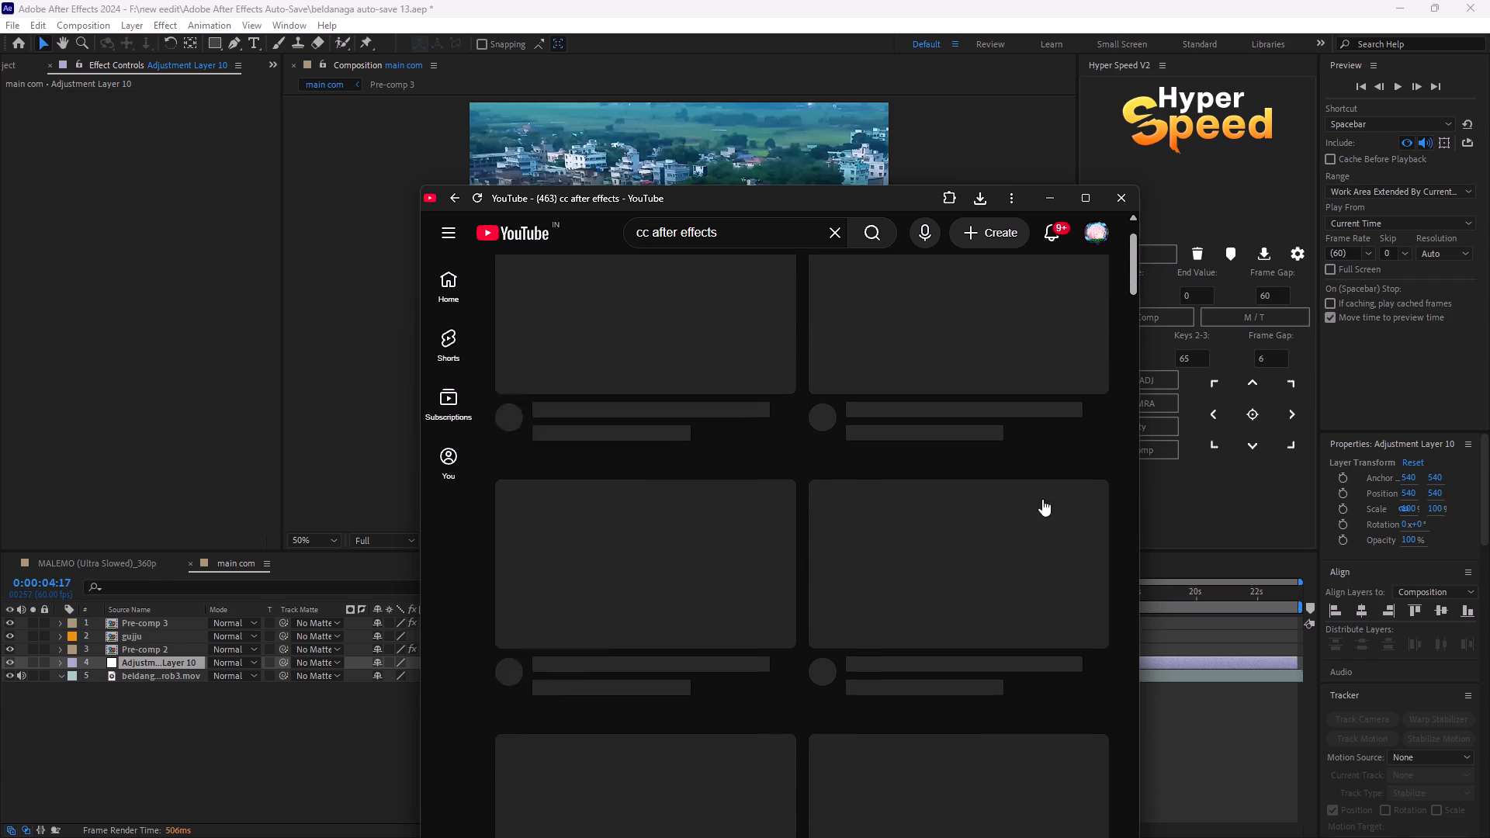
Search YouTube for "cc after effects 4k", reload the stalled results page, and restore the window to a smaller size.
left_click(758, 238)
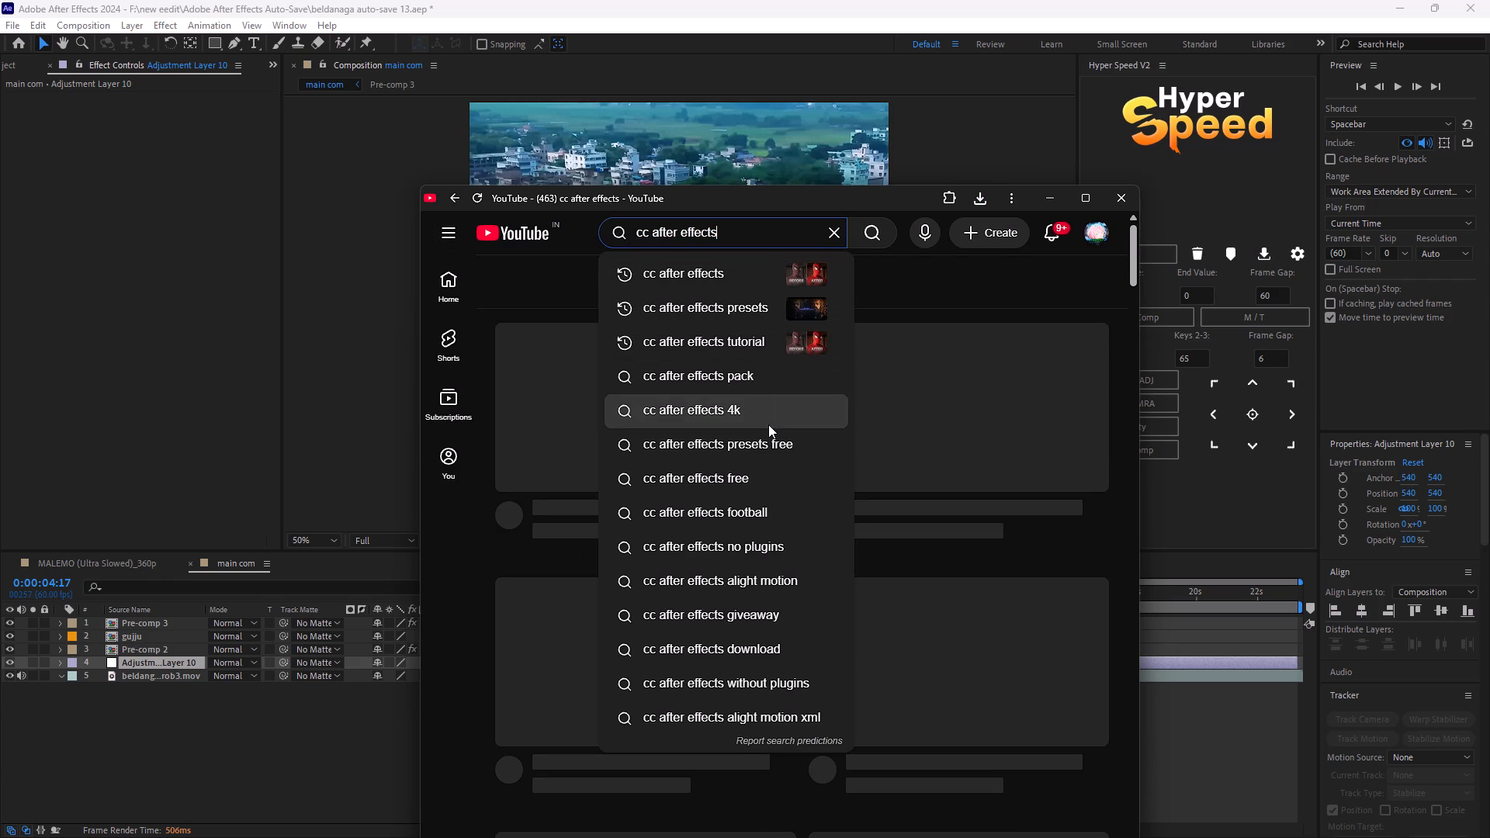
left_click(768, 424)
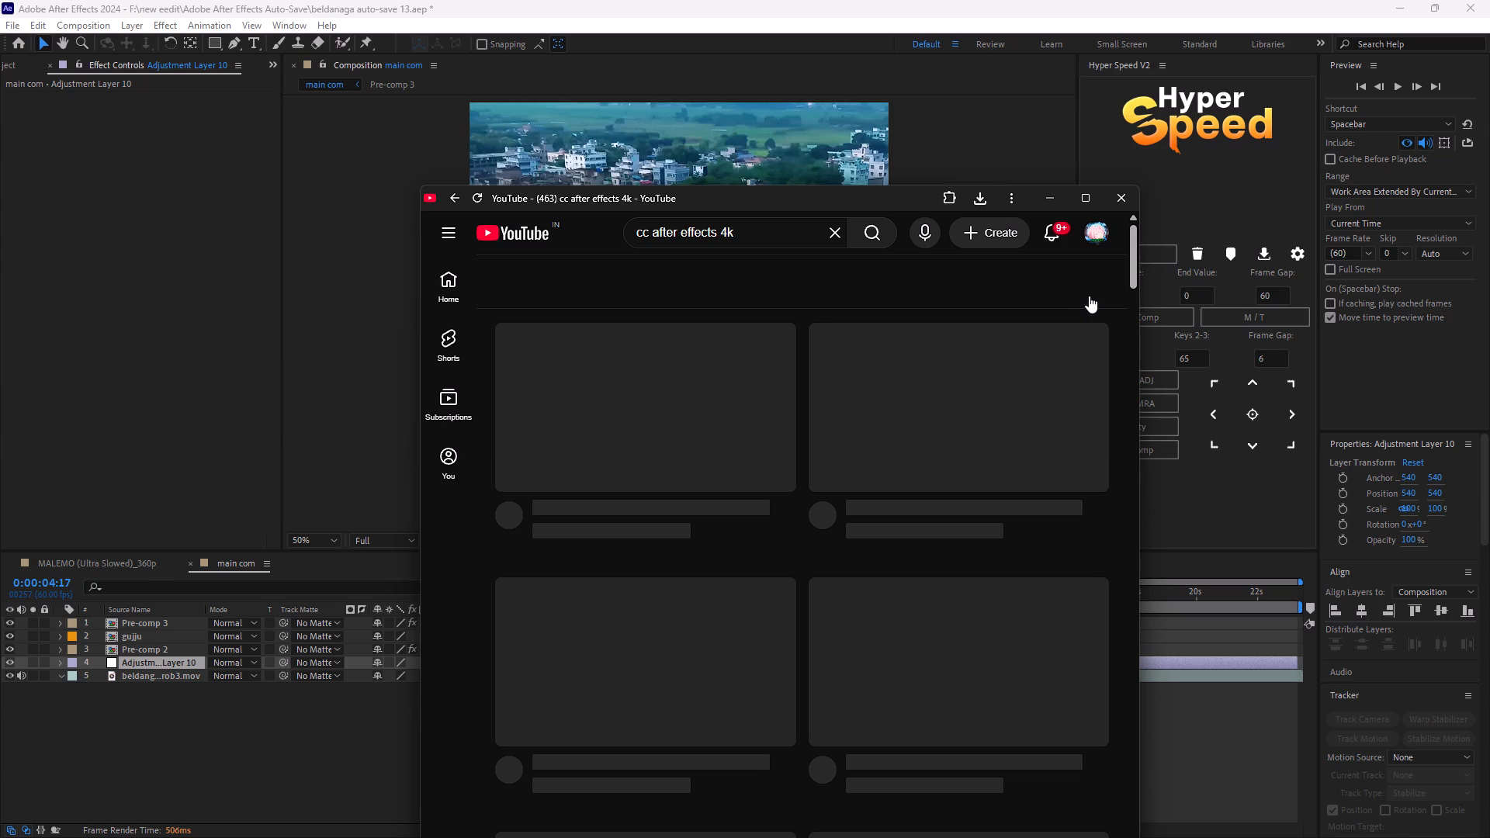
left_click(1083, 204)
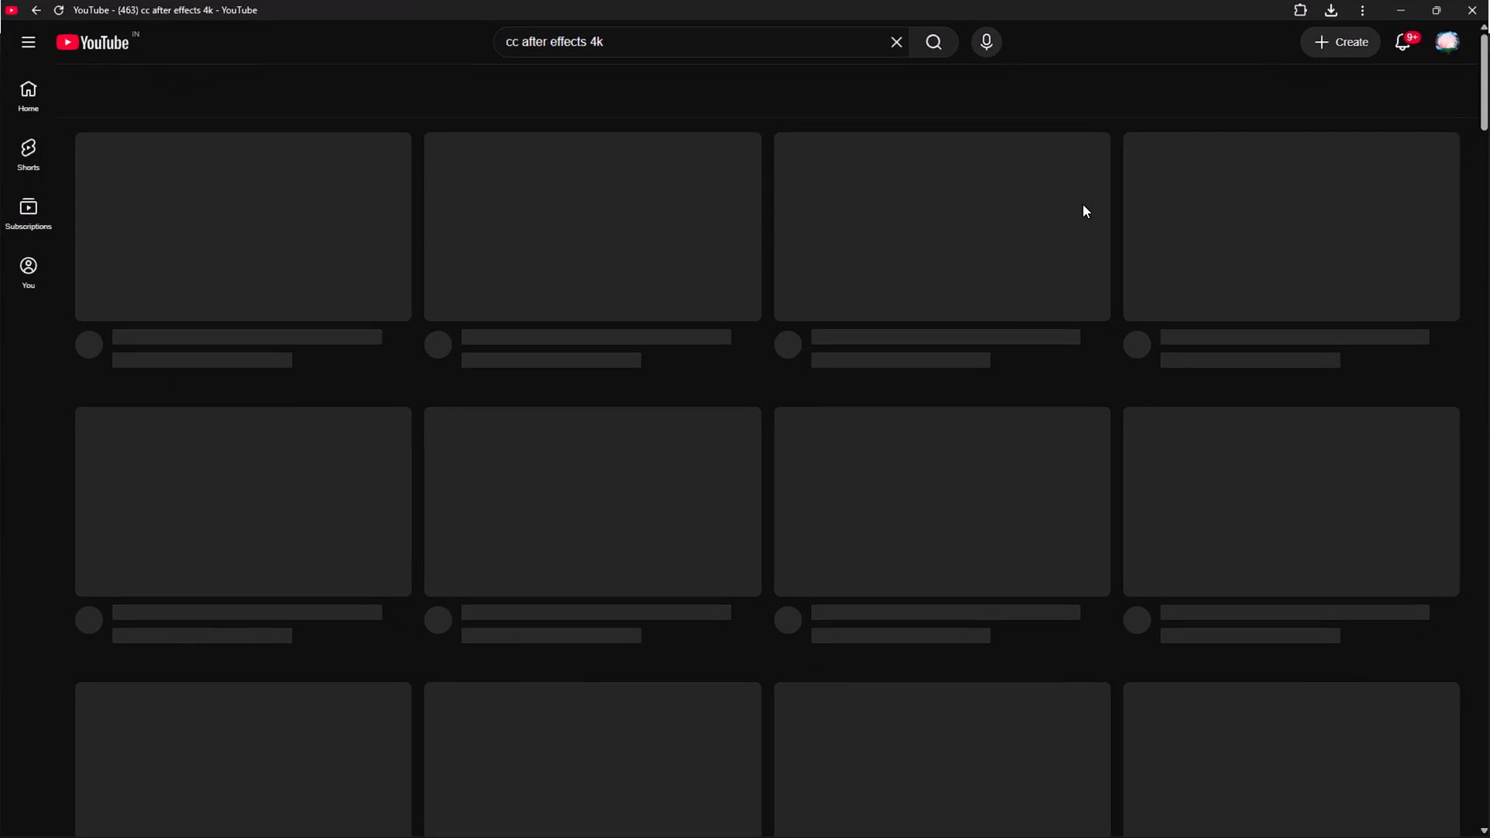
left_click(1405, 827)
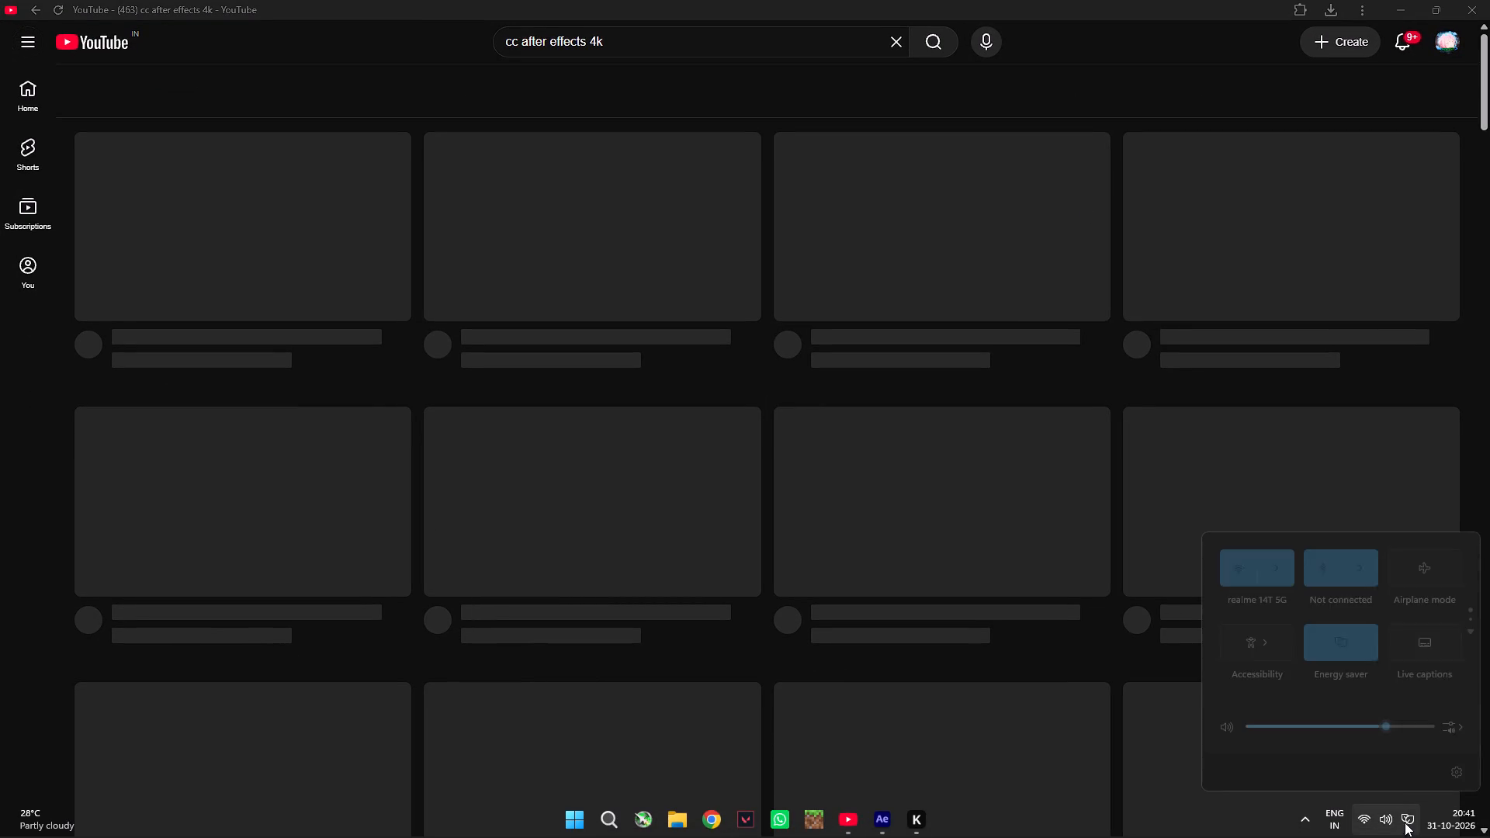
left_click(1402, 803)
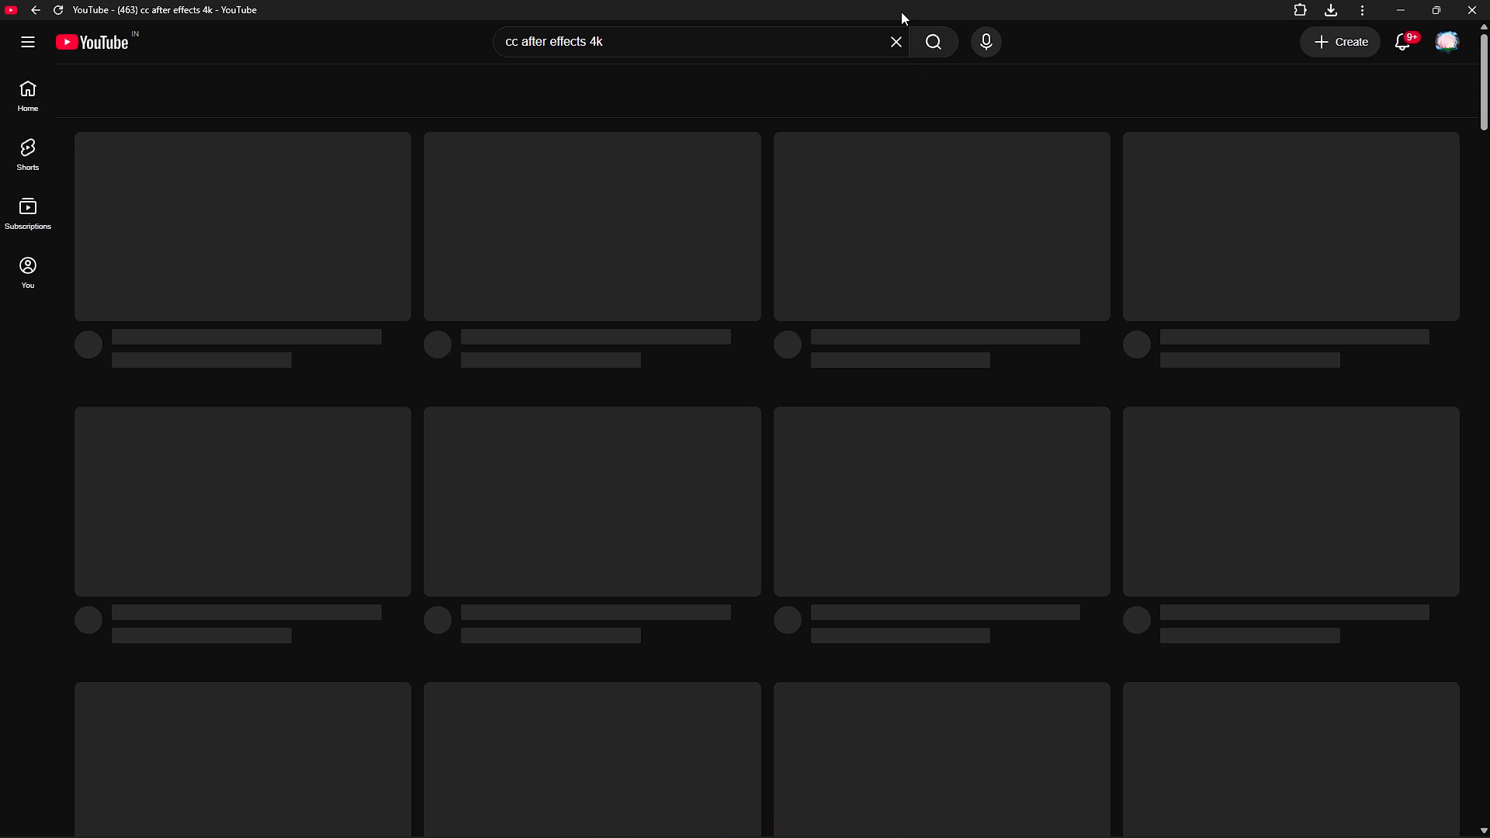
left_click(57, 0)
double_click(67, 8)
left_click_drag(267, 0, 307, 48)
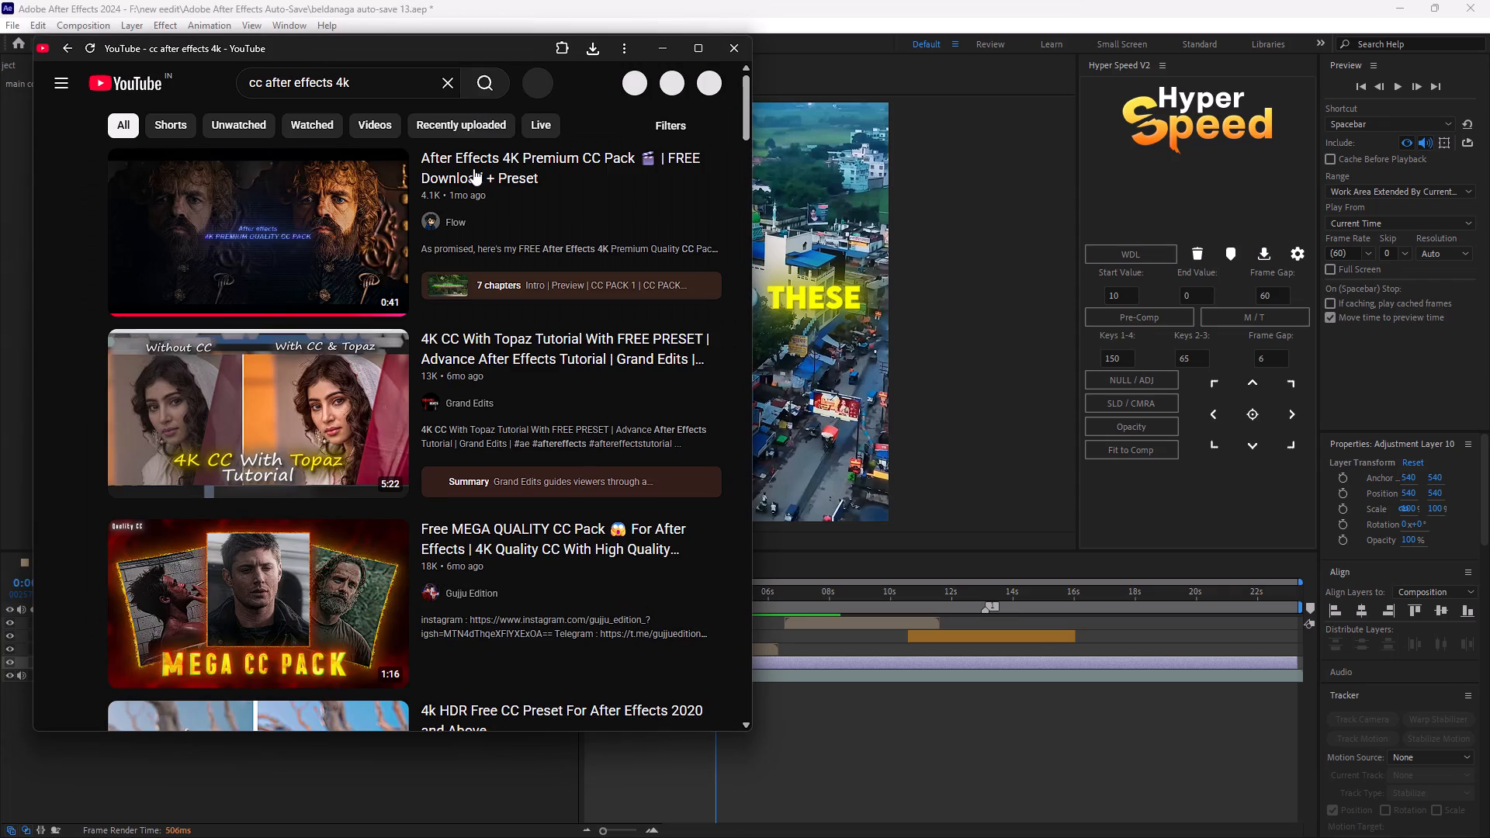
Look through the "cc after effects 4k" results for another video offering a free 4K CC preset.
scroll(339, 433, "down", 4)
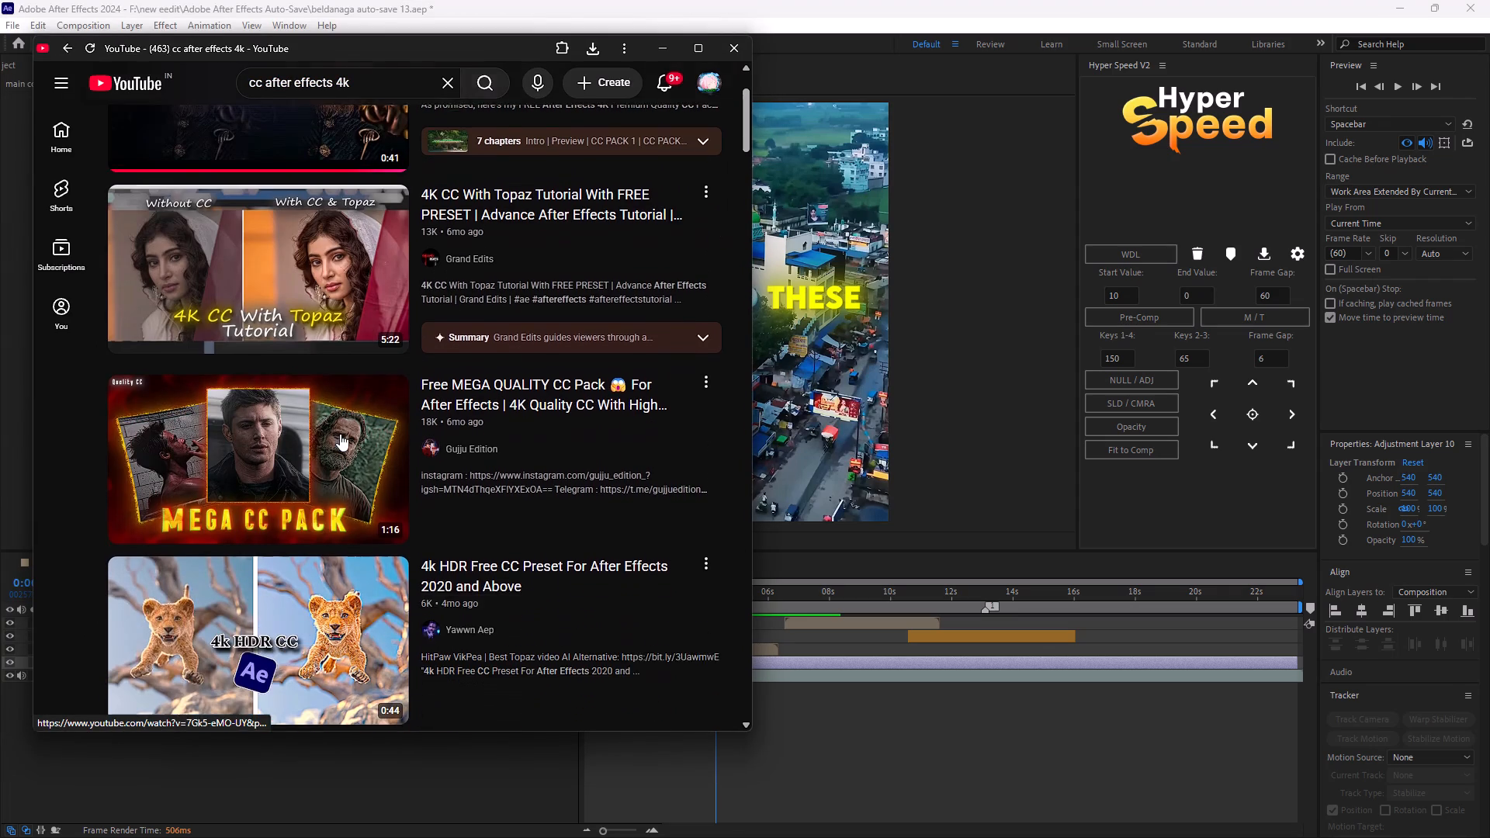
scroll(342, 434, "down", 5)
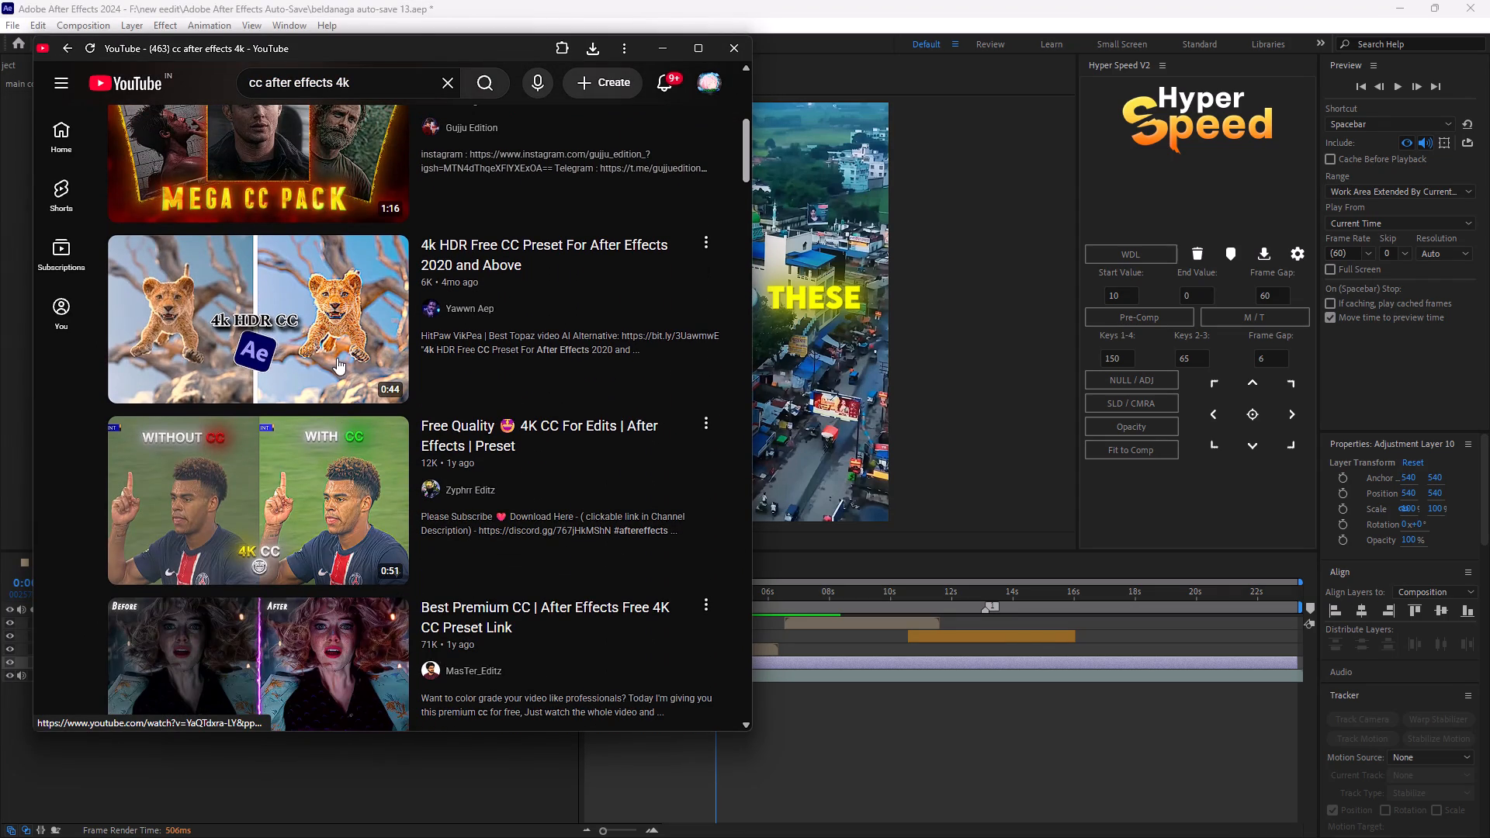
scroll(361, 483, "down", 6)
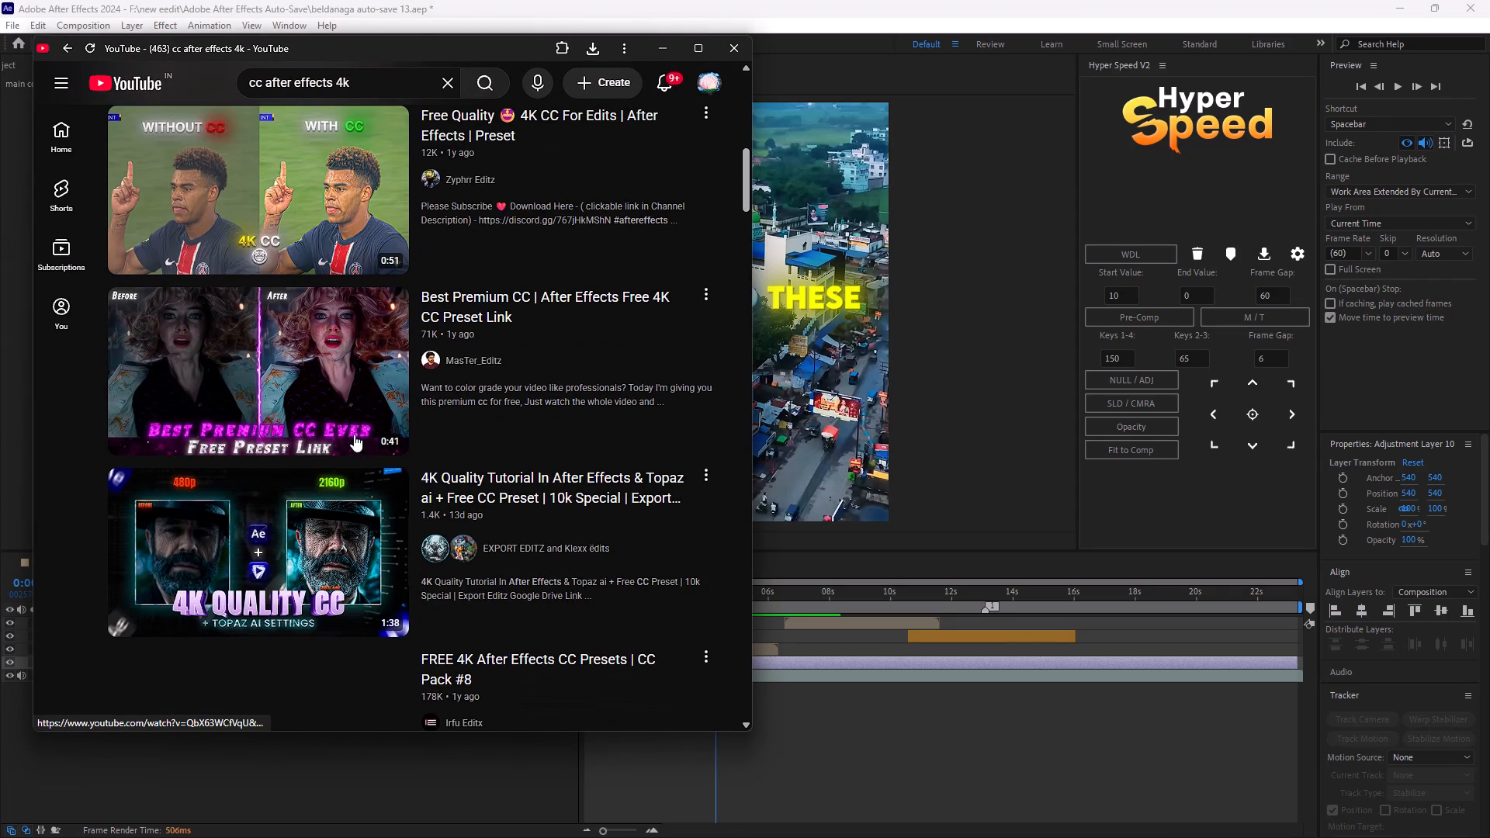
scroll(351, 429, "down", 8)
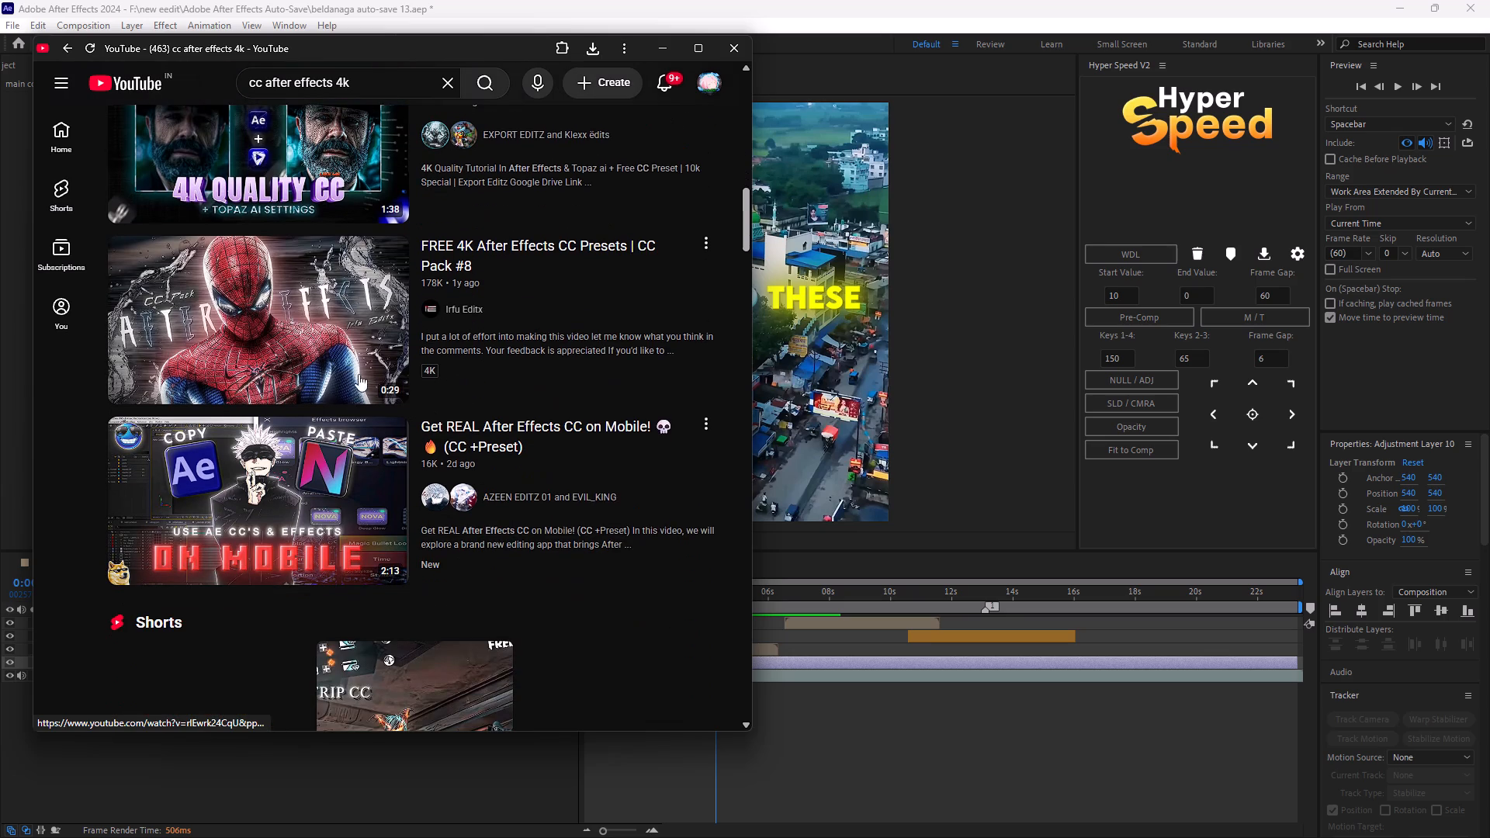
scroll(339, 397, "down", 15)
scroll(331, 442, "down", 6)
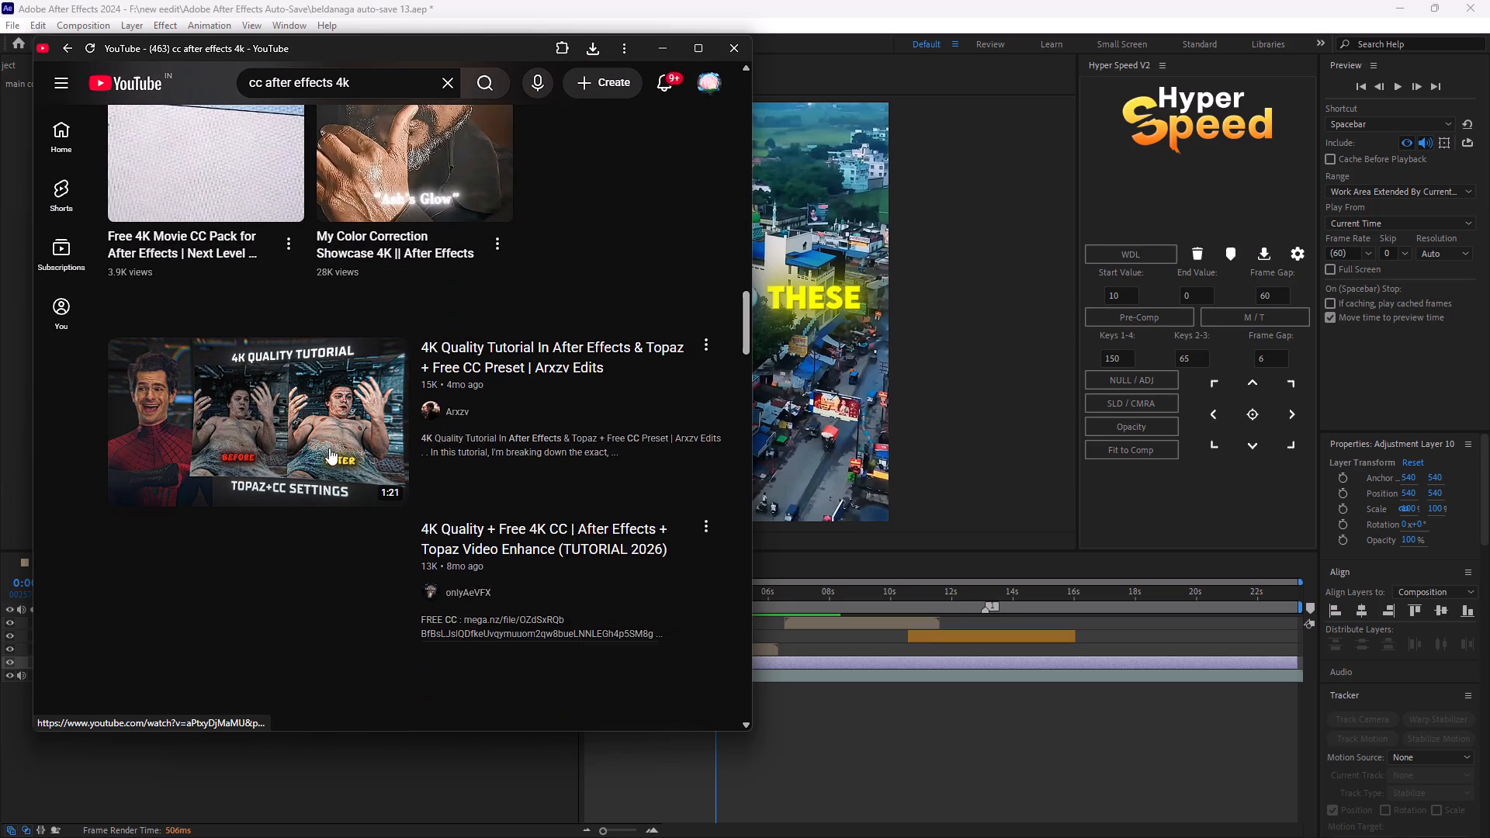
Open the Arxzv Edits 4K quality tutorial and check its description for a preset download link, then its suggested videos.
left_click(335, 431)
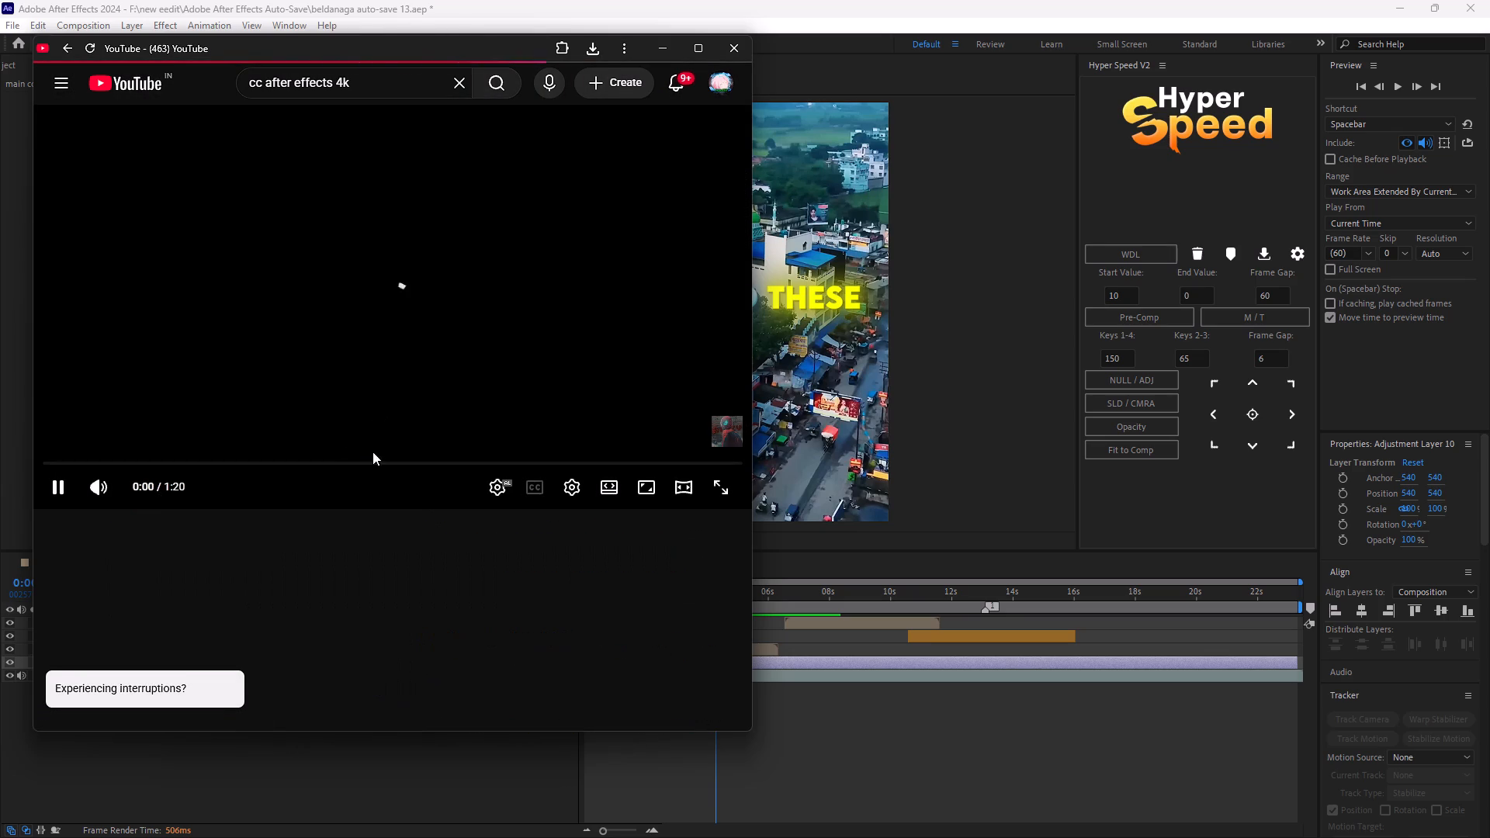
scroll(370, 466, "down", 5)
left_click(346, 627)
scroll(303, 596, "down", 4)
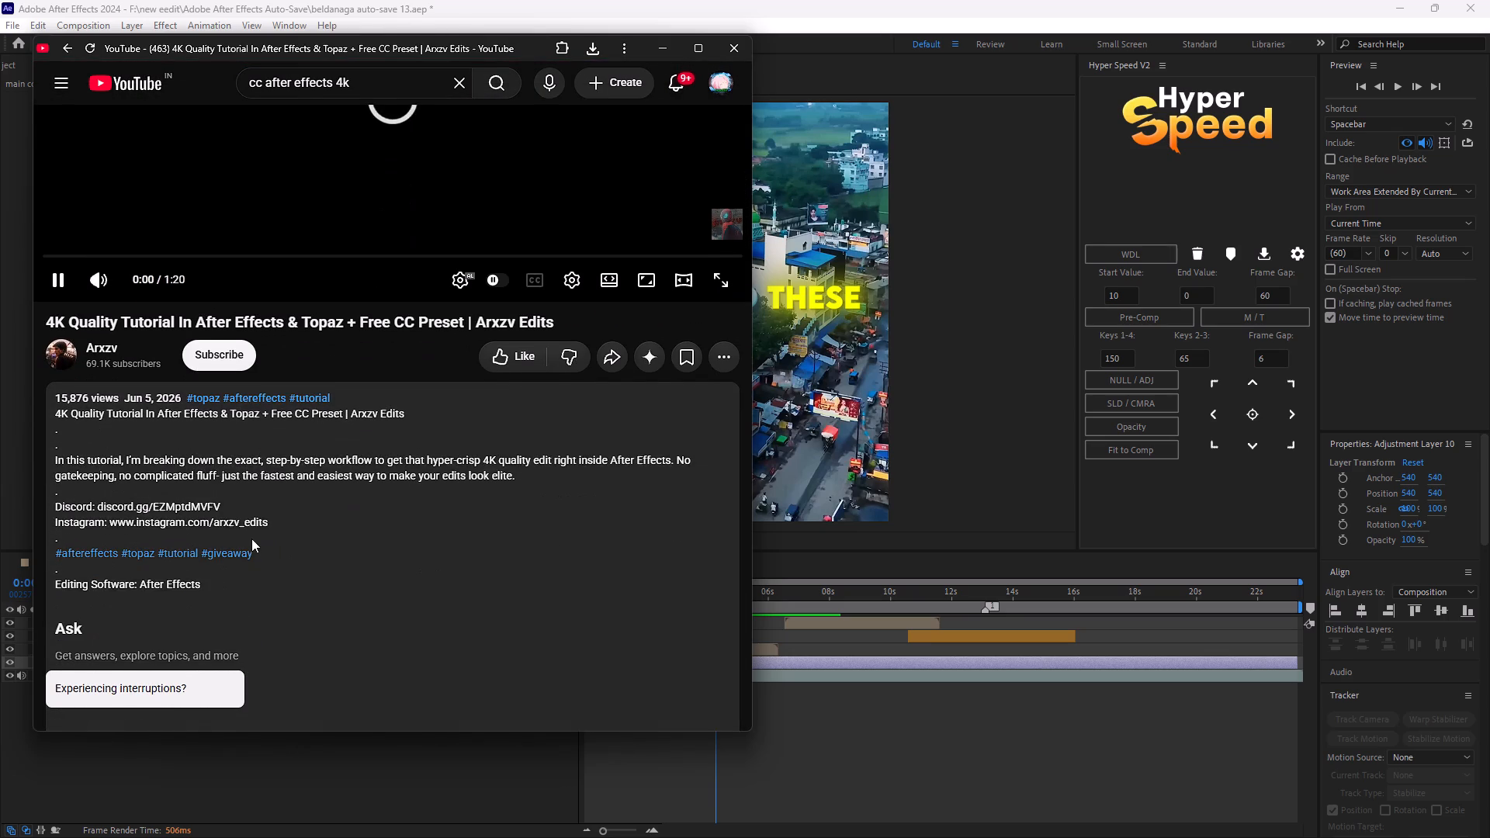
scroll(241, 542, "down", 20)
scroll(241, 542, "down", 1)
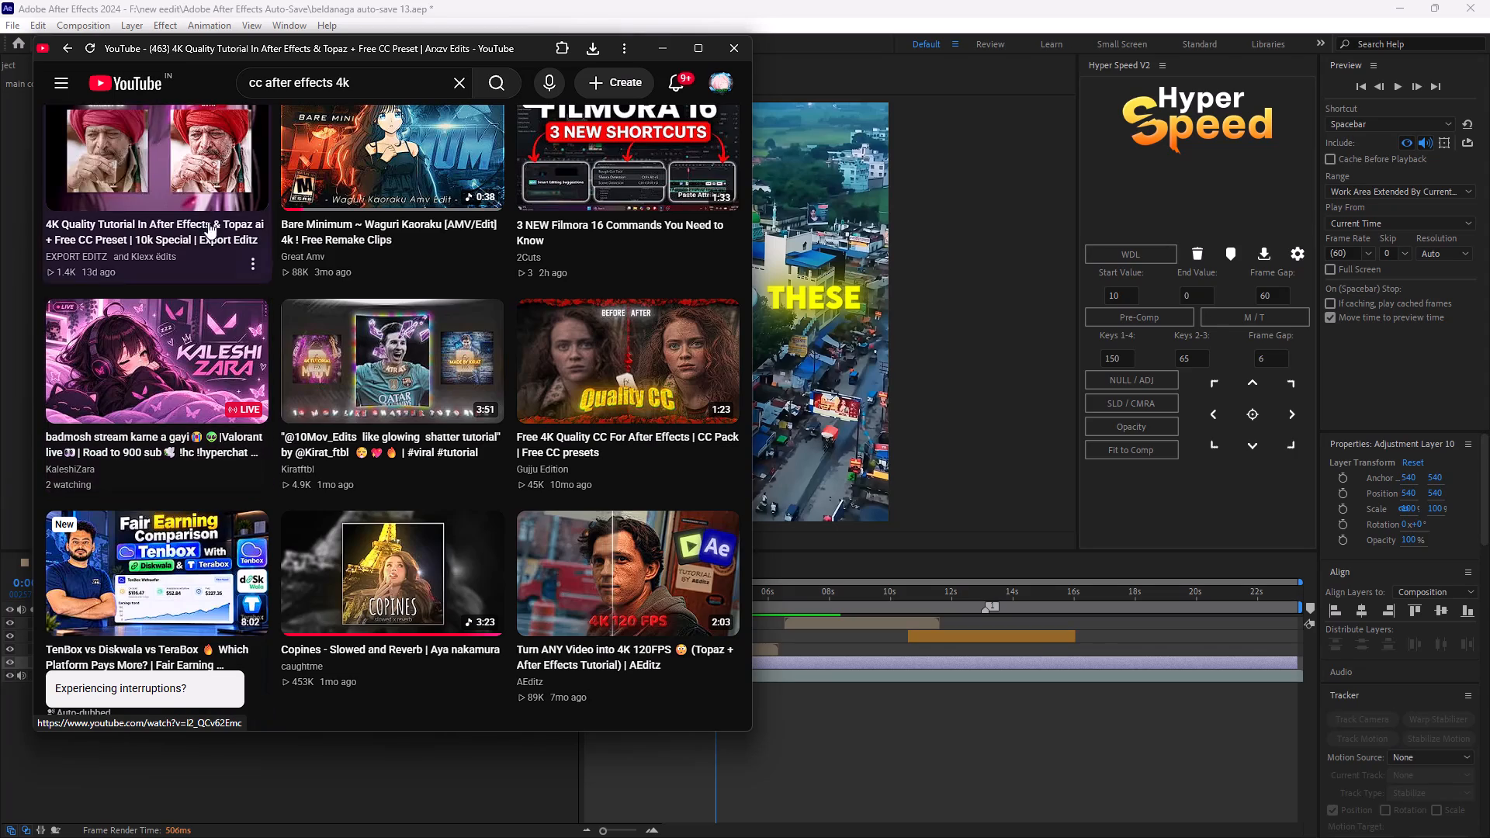
Open the suggested Export Editz 4K quality tutorial and follow its description's Google Drive link to the CC preset folder.
left_click(210, 213)
scroll(324, 501, "down", 3)
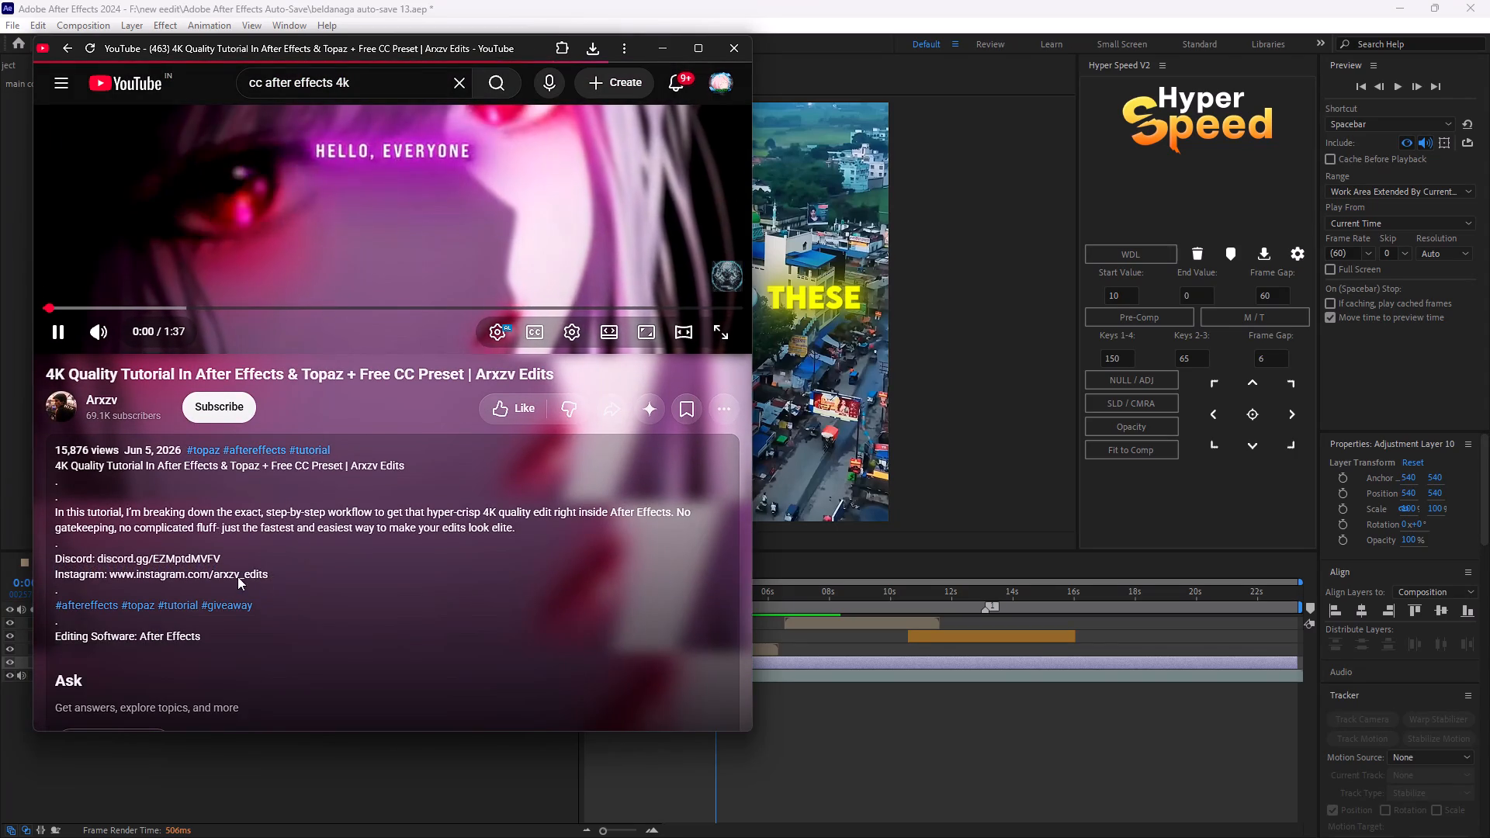
scroll(310, 524, "down", 7)
left_click(270, 289)
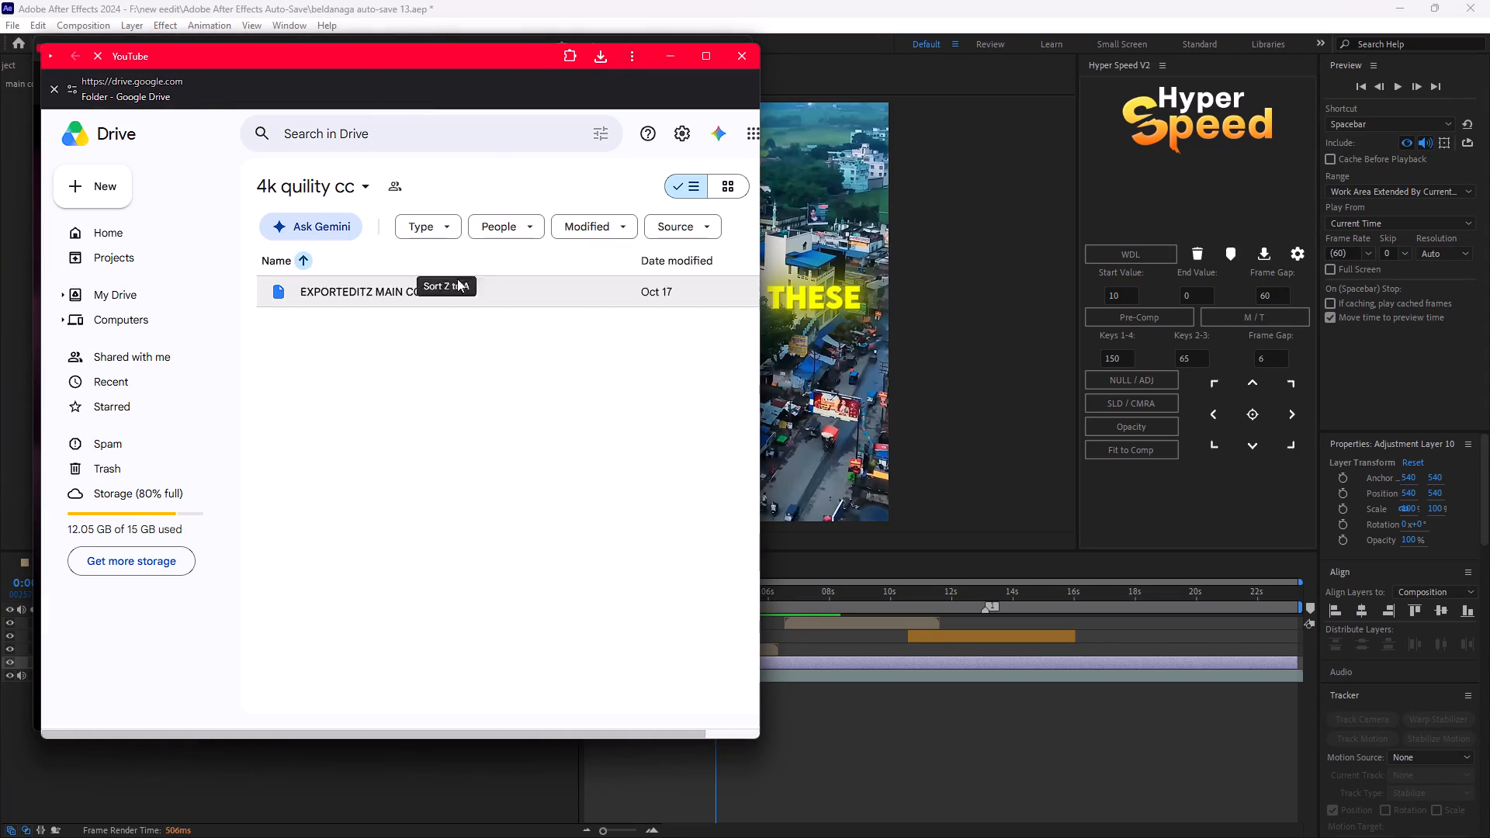
Download EXPORTEDITZ MAIN CC.ffx from the 4k quility cc Drive folder and close the YouTube window.
left_click(732, 394)
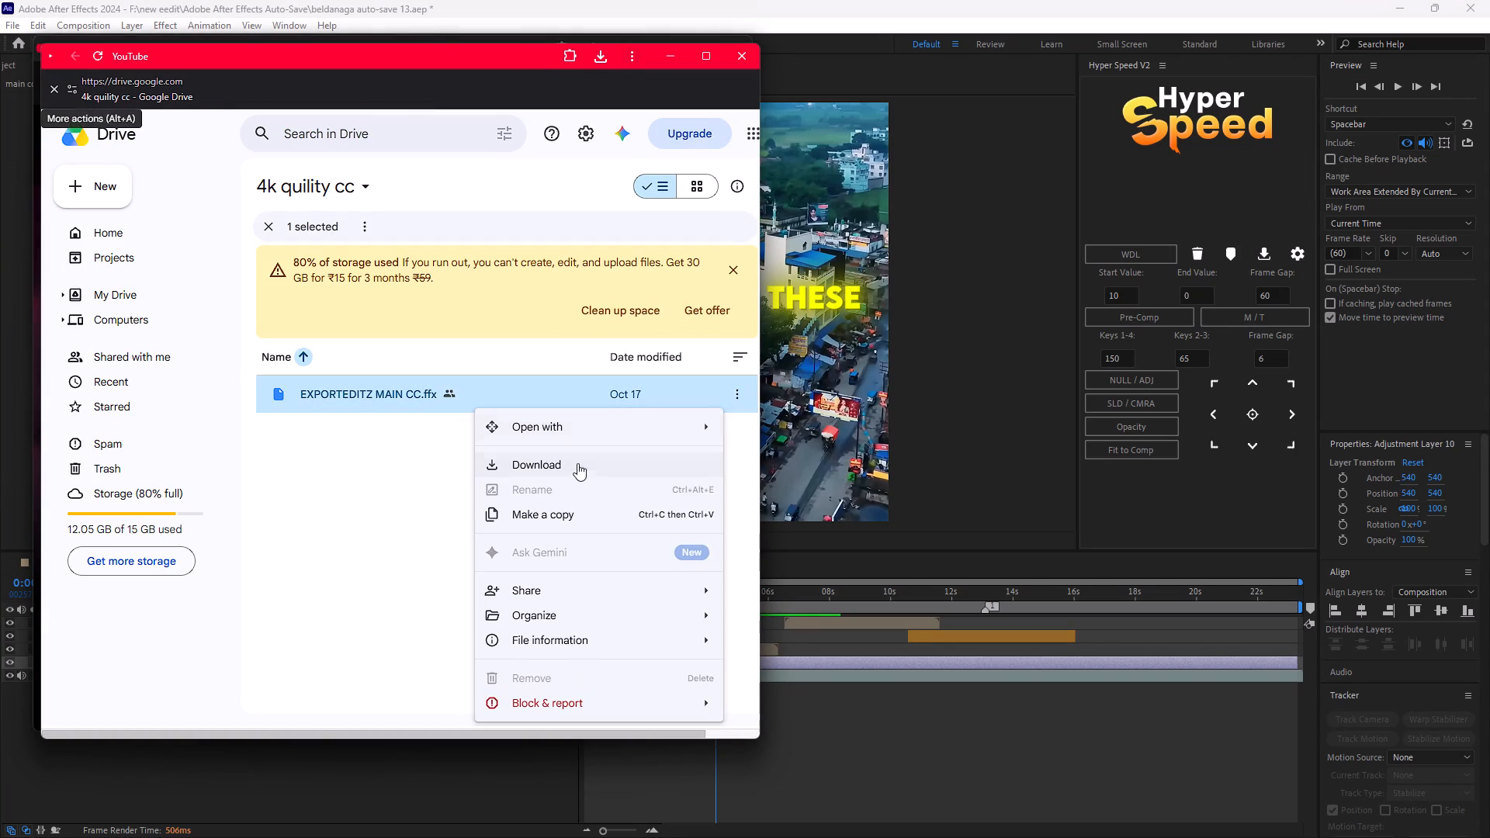
left_click(572, 473)
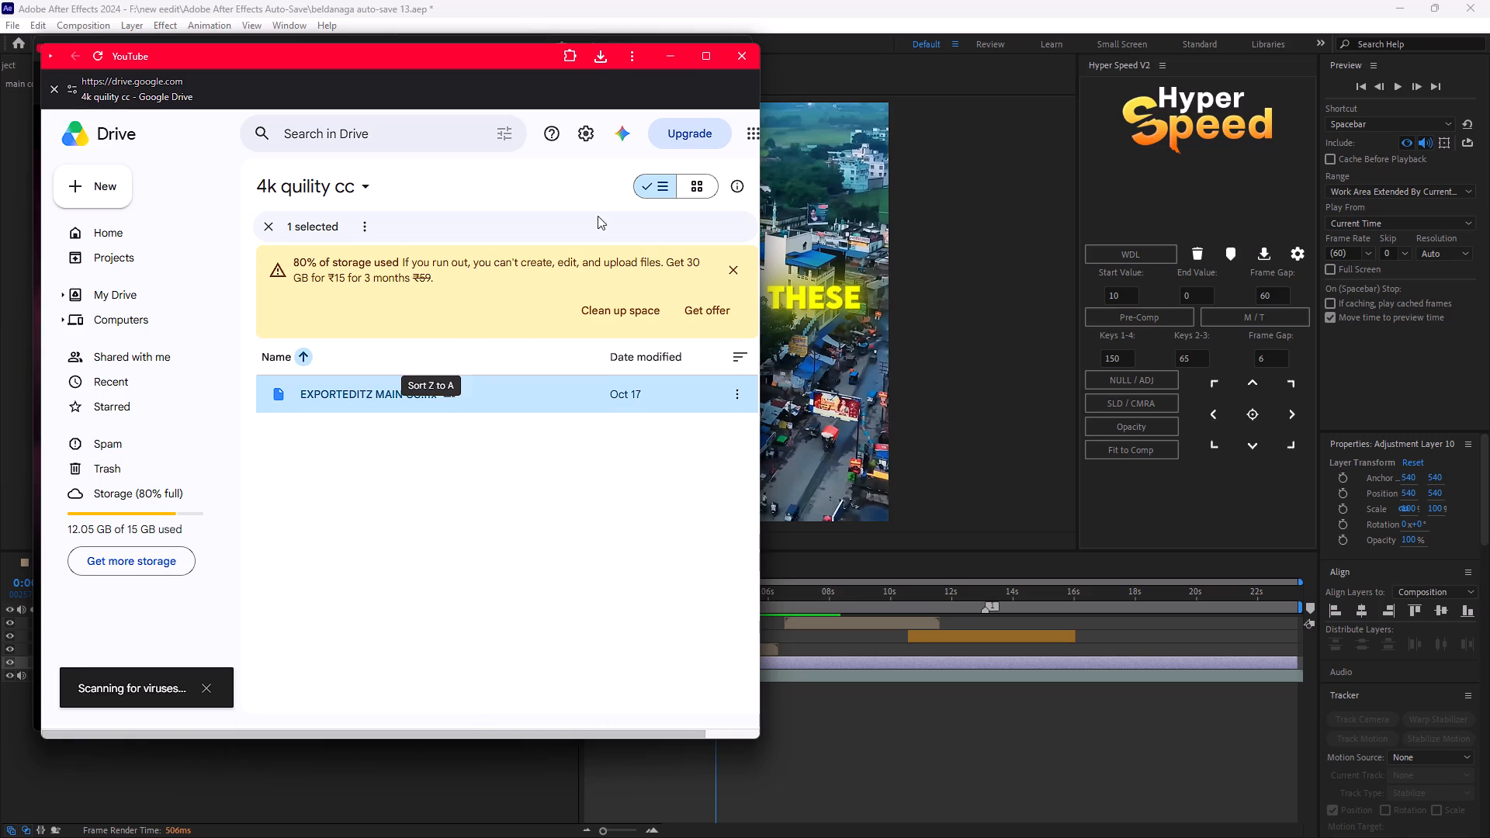
left_click(674, 61)
left_click(673, 47)
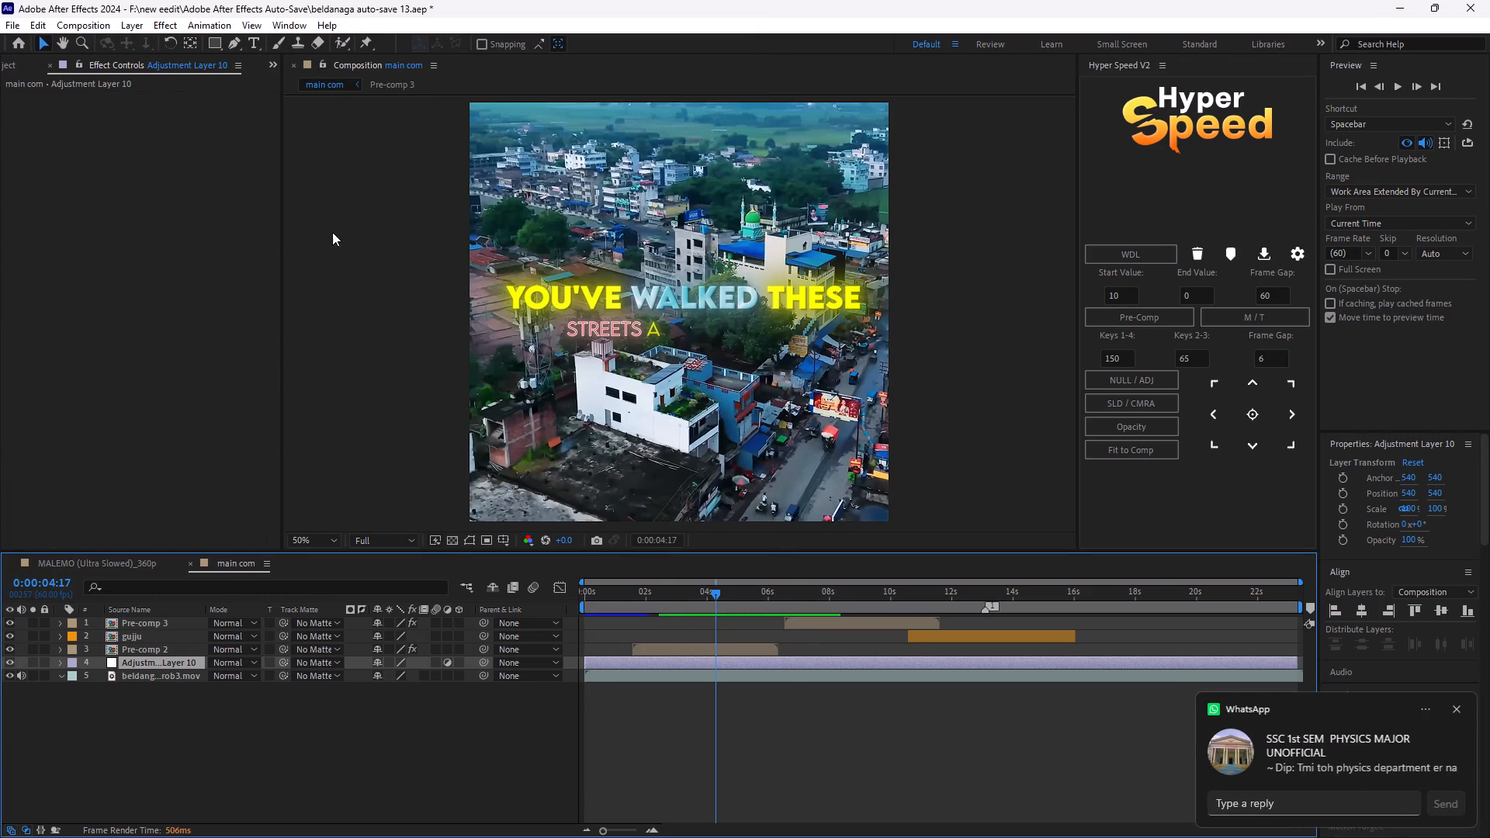
right_click_drag(876, 826, 859, 833)
right_click(837, 821)
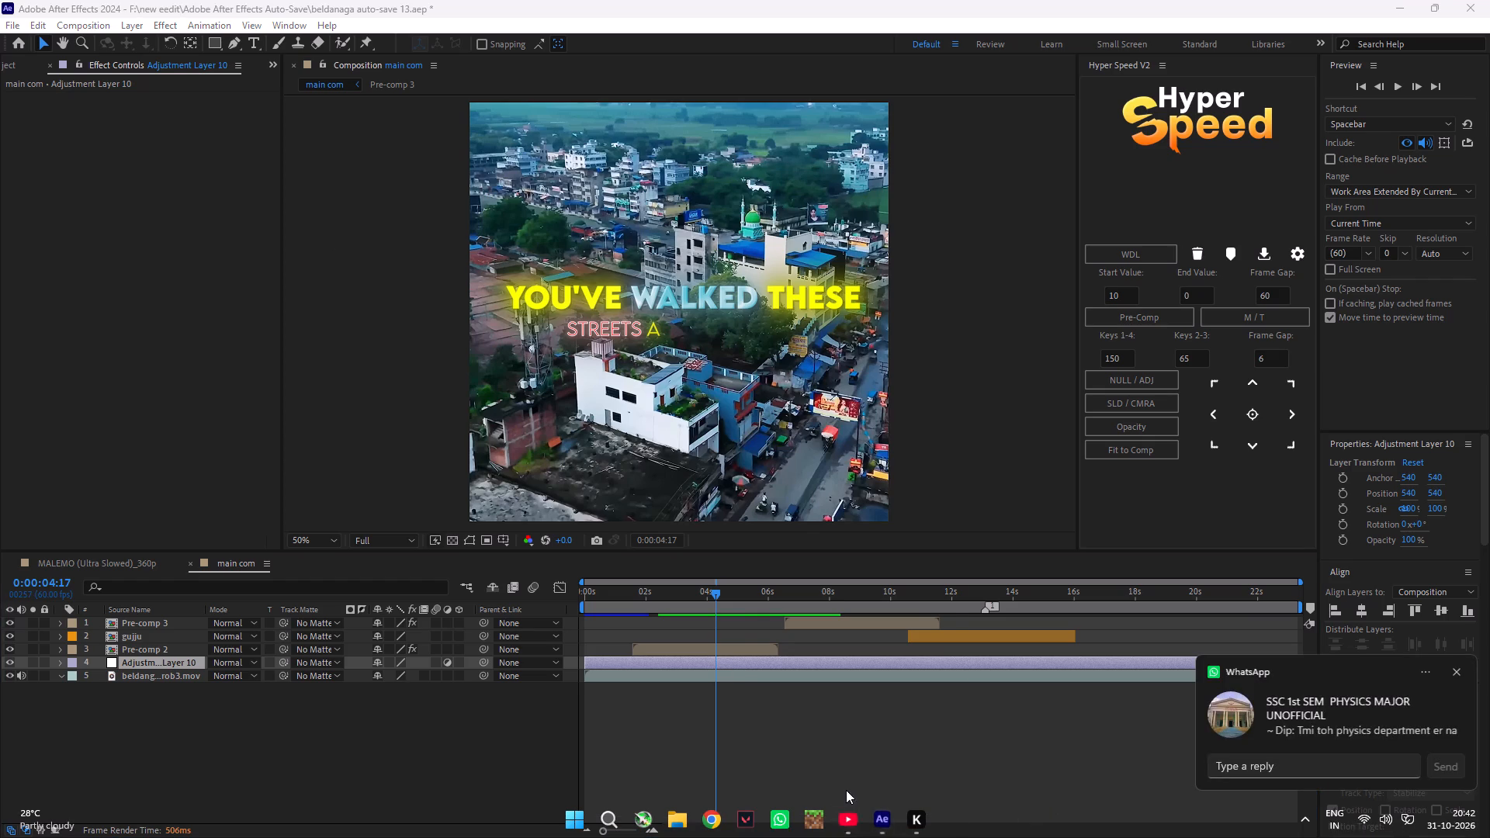
left_click(846, 777)
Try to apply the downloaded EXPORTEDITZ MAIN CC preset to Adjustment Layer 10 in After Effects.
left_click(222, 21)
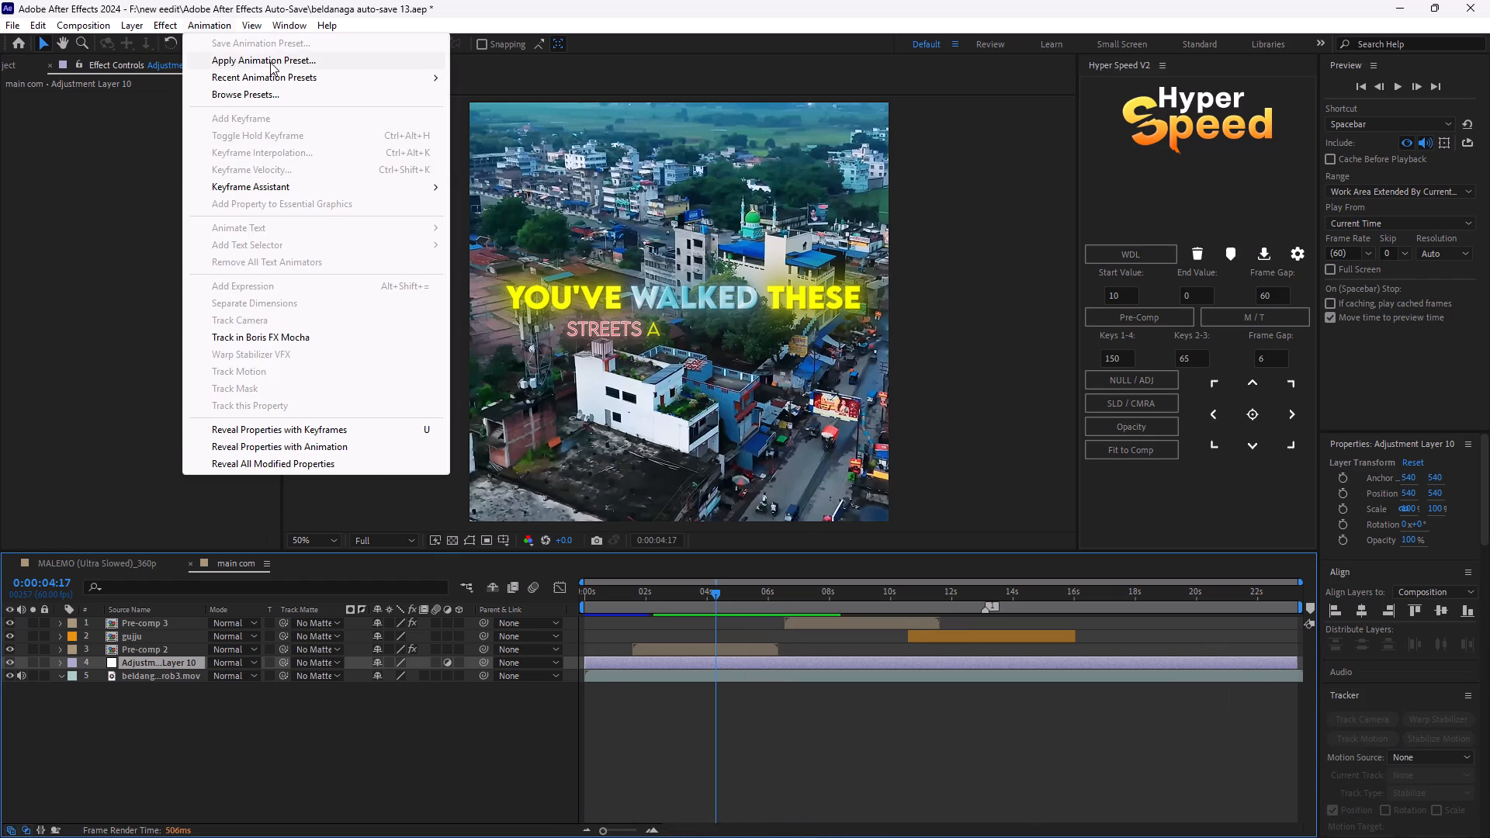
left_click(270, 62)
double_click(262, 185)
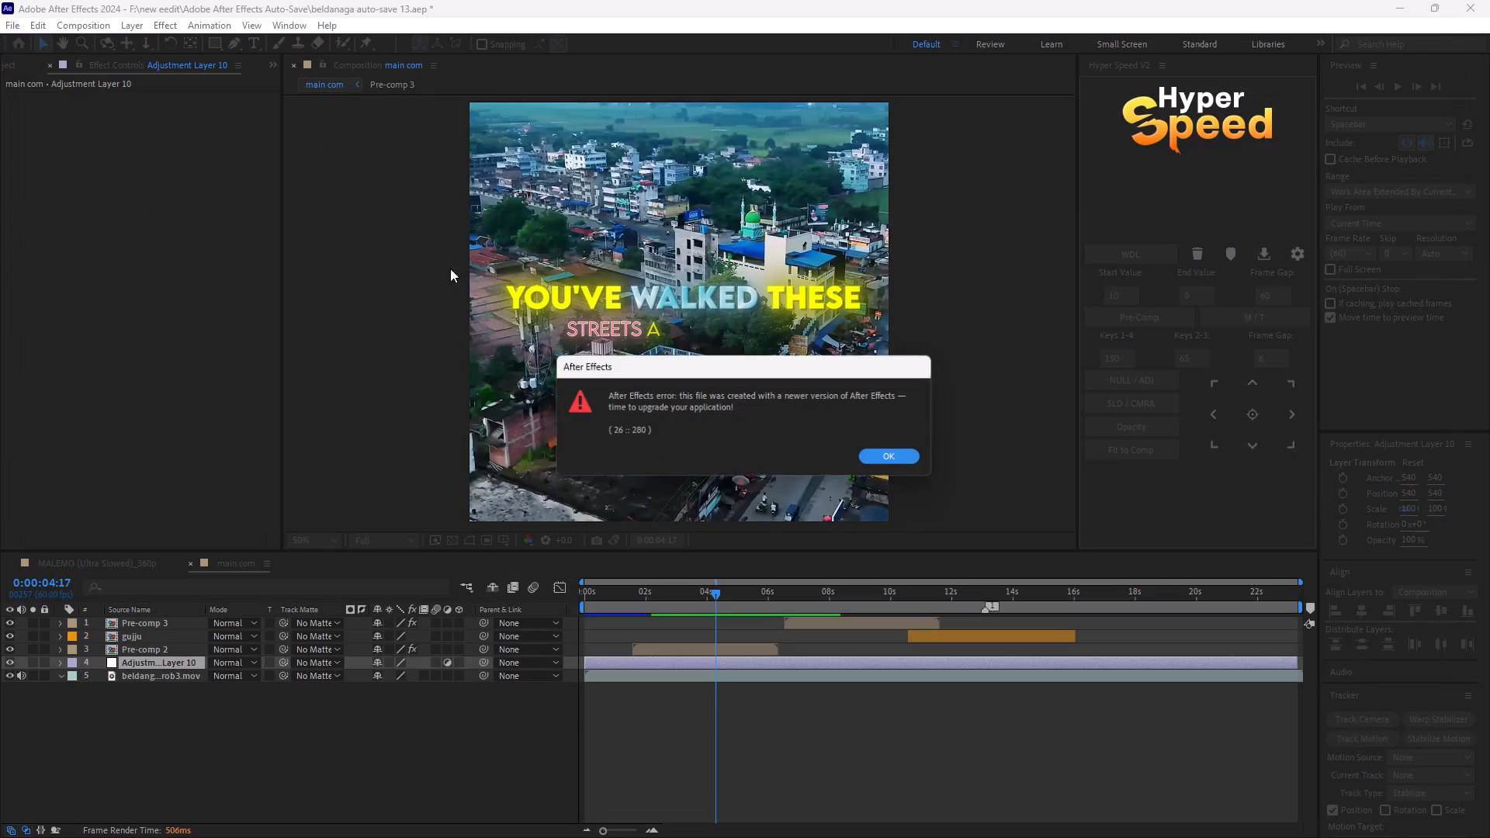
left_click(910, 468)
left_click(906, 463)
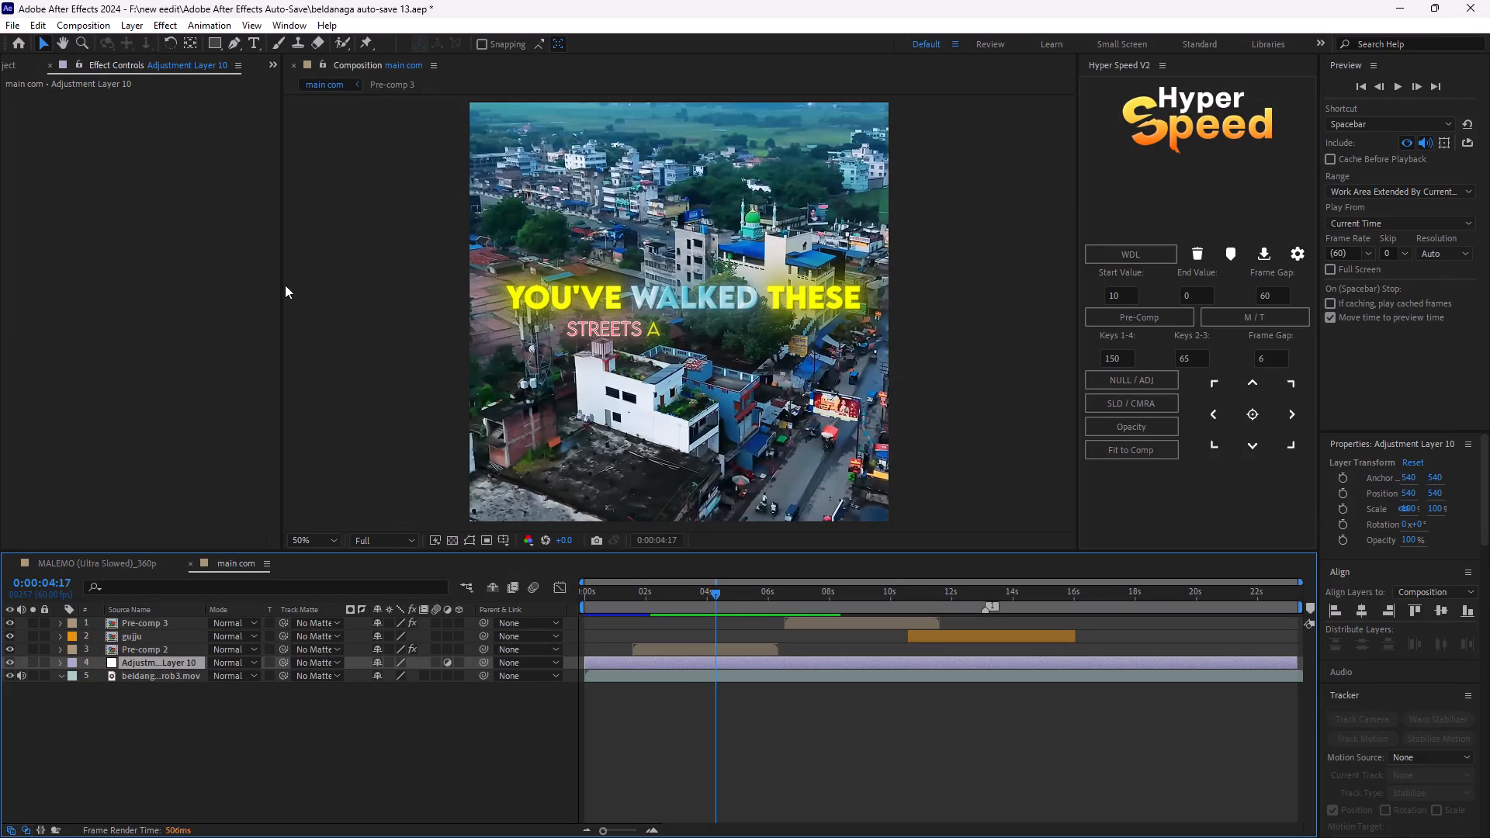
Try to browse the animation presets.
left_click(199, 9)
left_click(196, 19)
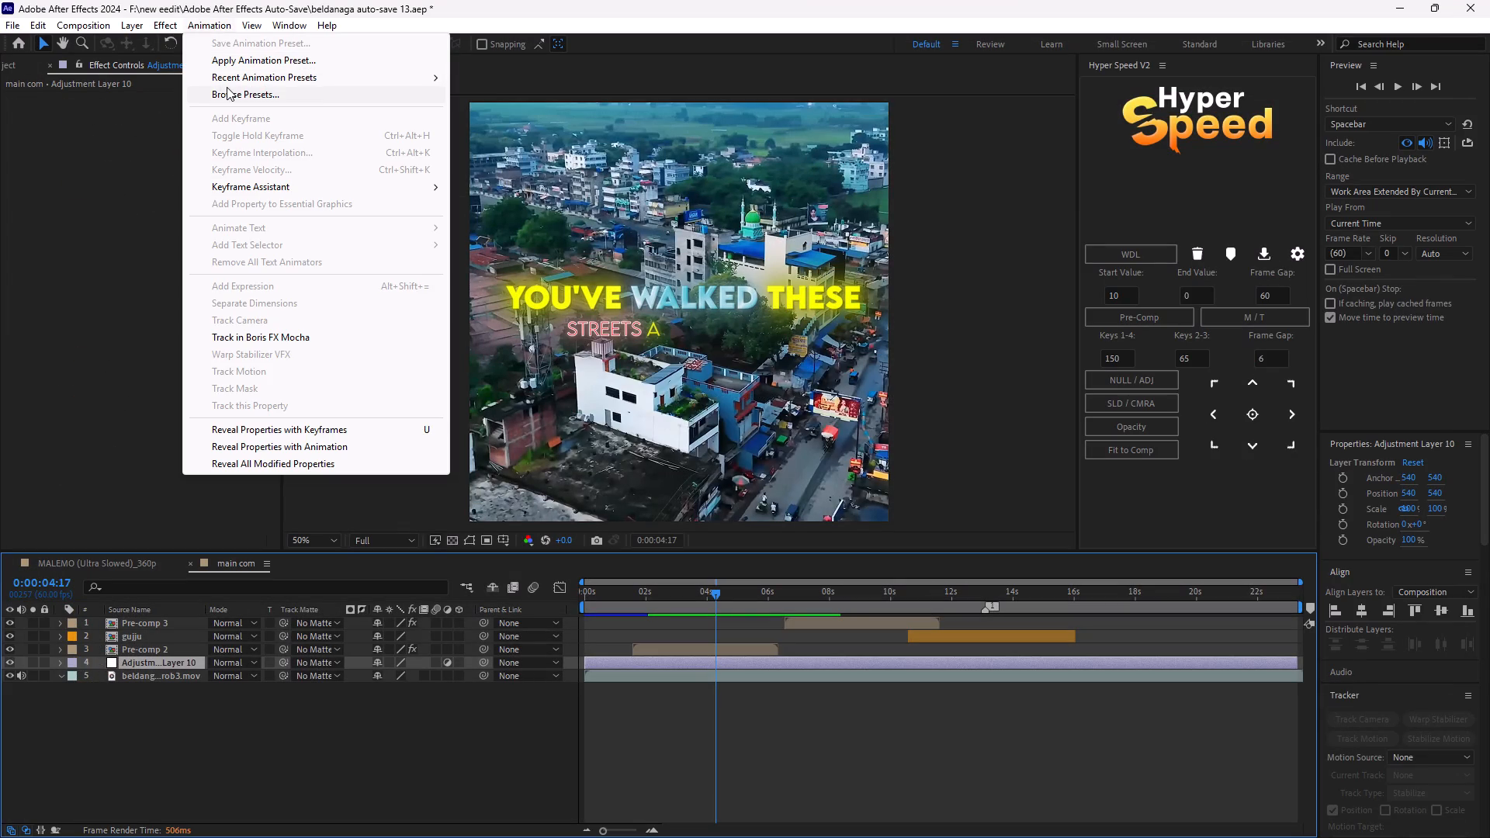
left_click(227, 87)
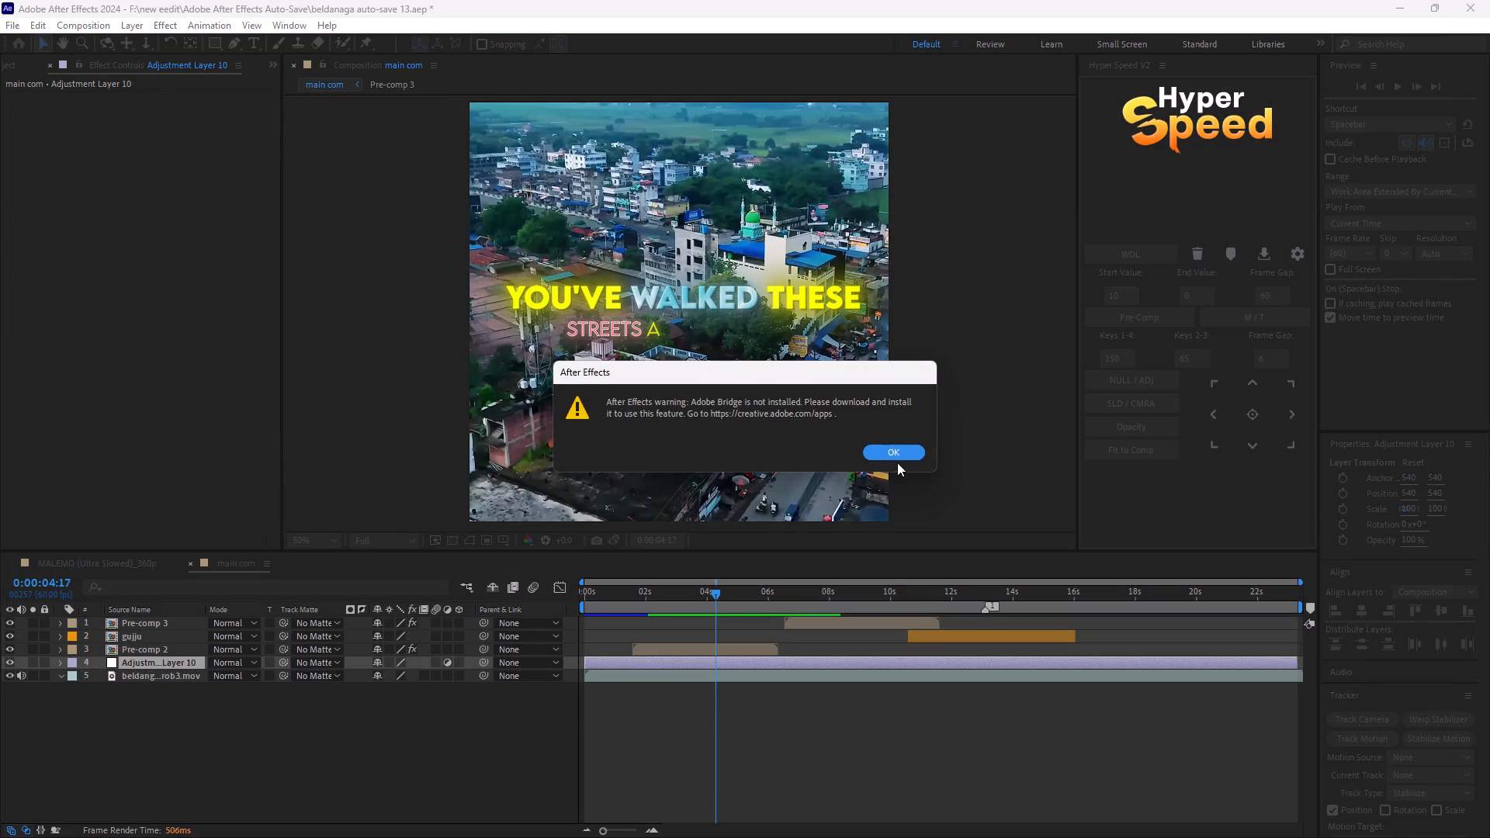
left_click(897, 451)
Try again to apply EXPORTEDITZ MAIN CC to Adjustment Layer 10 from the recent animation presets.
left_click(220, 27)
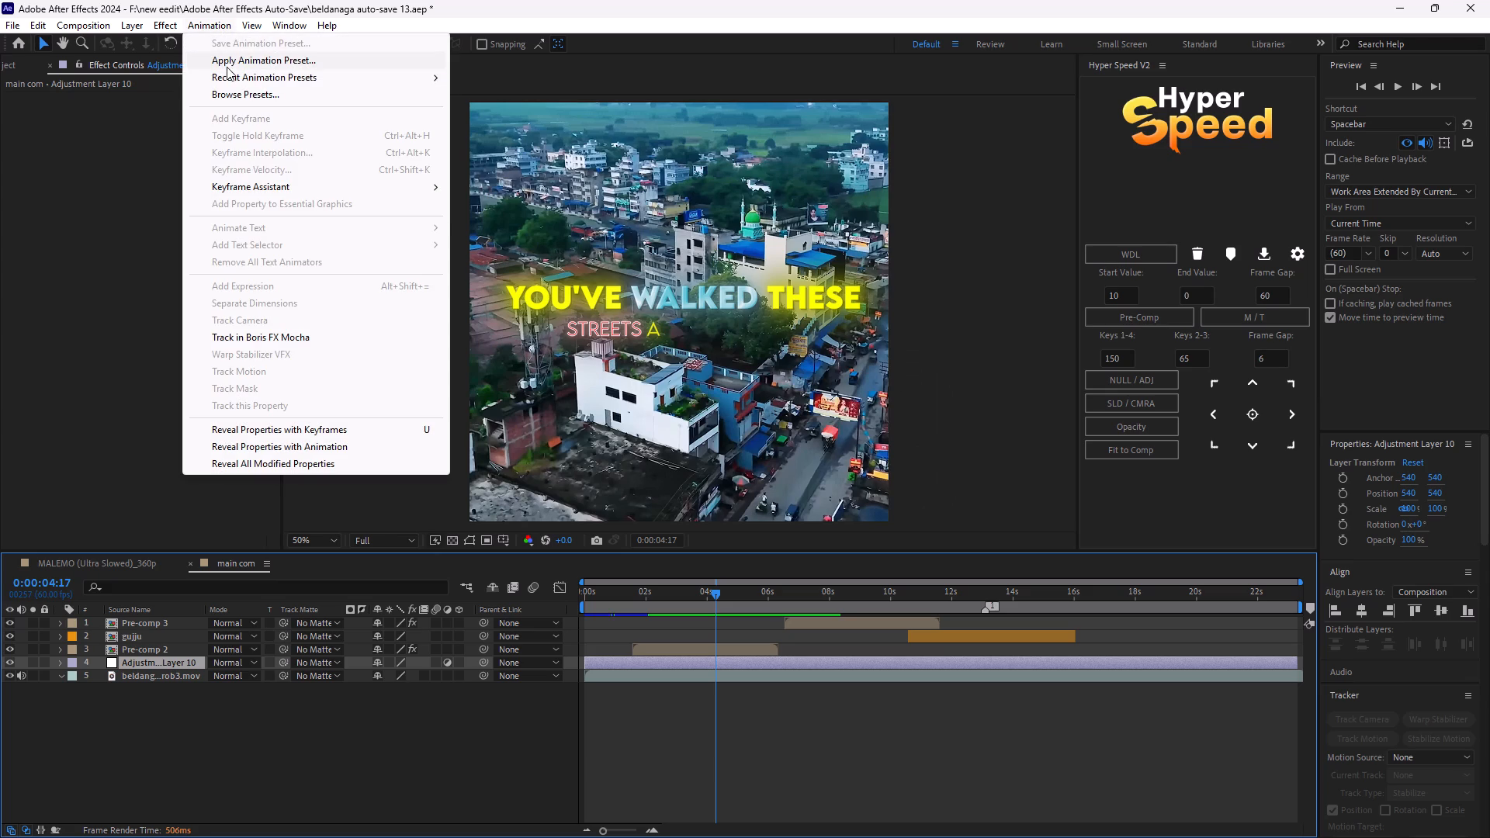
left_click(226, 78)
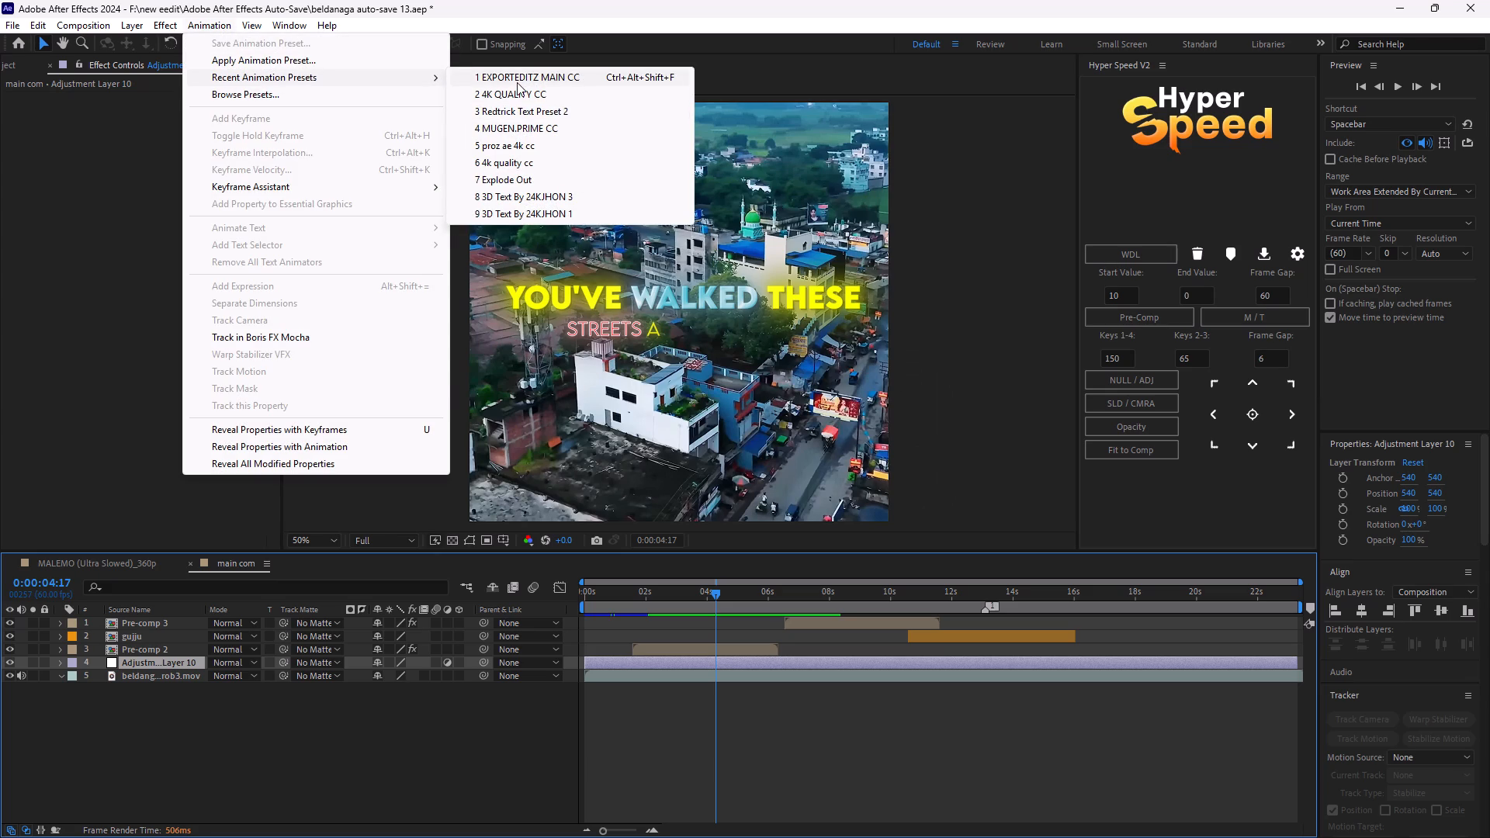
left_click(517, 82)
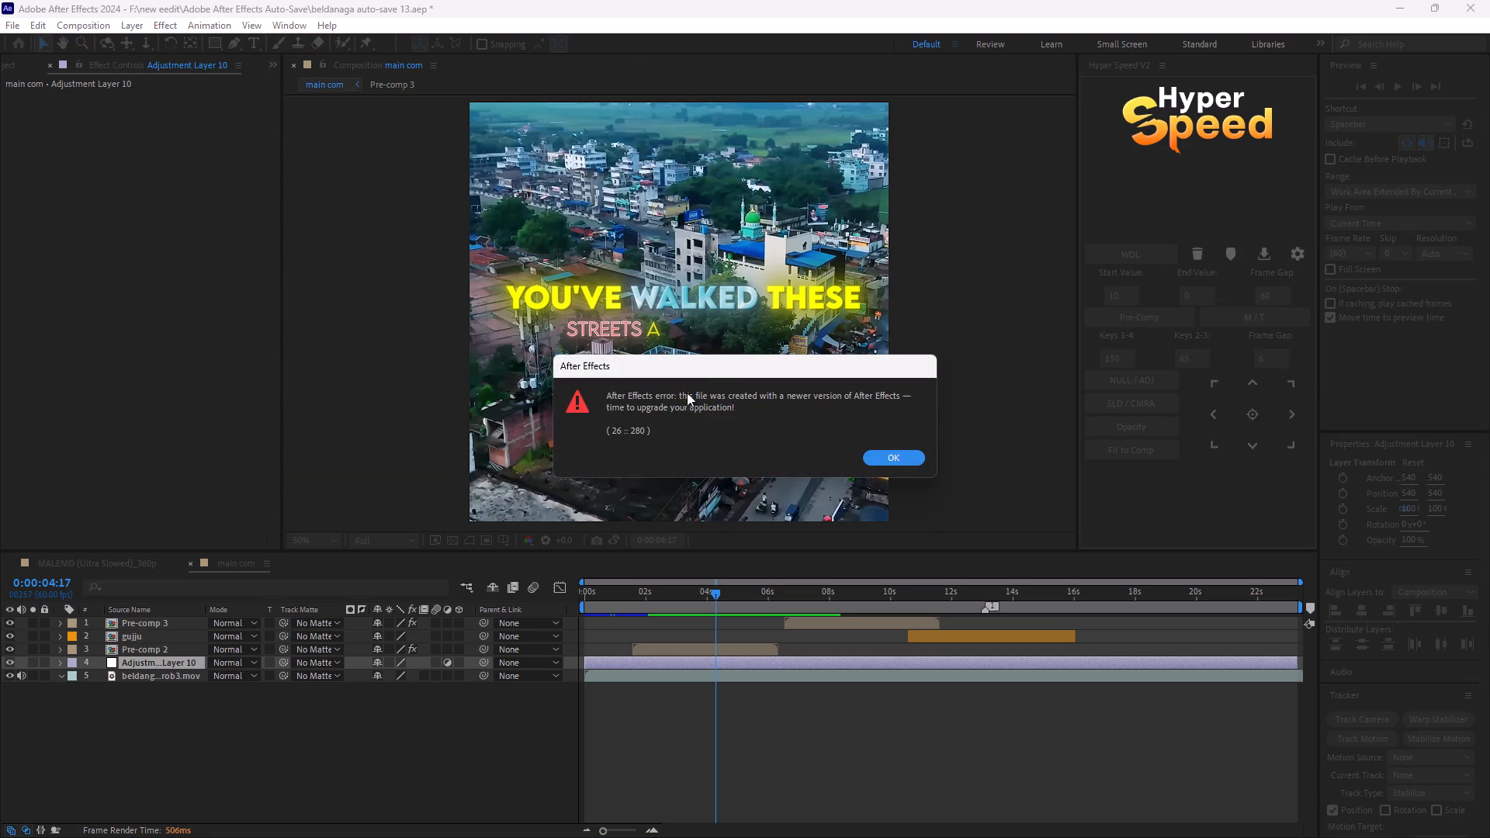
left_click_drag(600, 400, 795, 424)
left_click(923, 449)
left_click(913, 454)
Apply the recent animation preset "proz ae 4k cc" to Adjustment Layer 10.
left_click(228, 24)
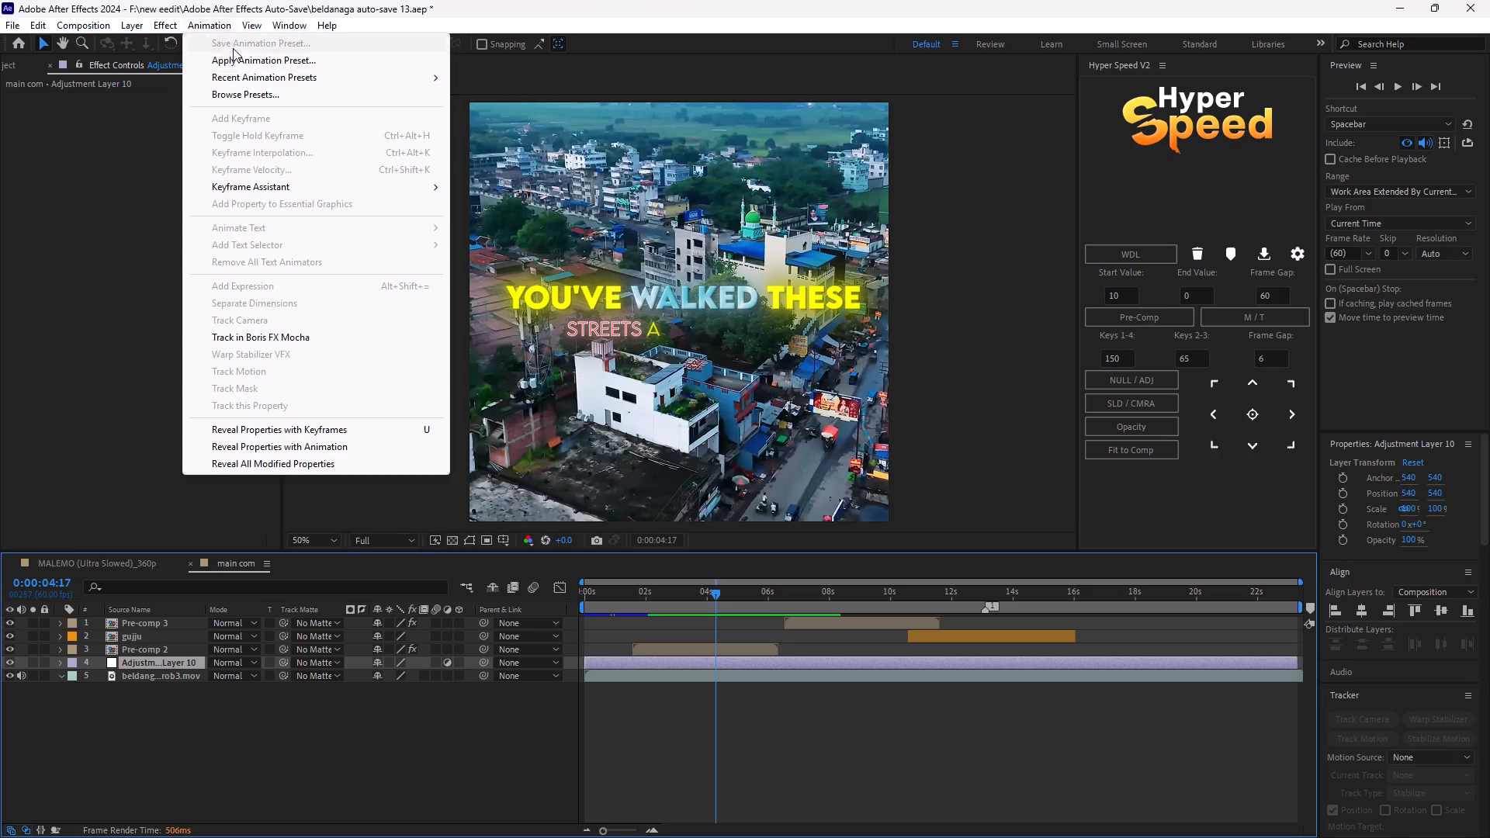
left_click(239, 76)
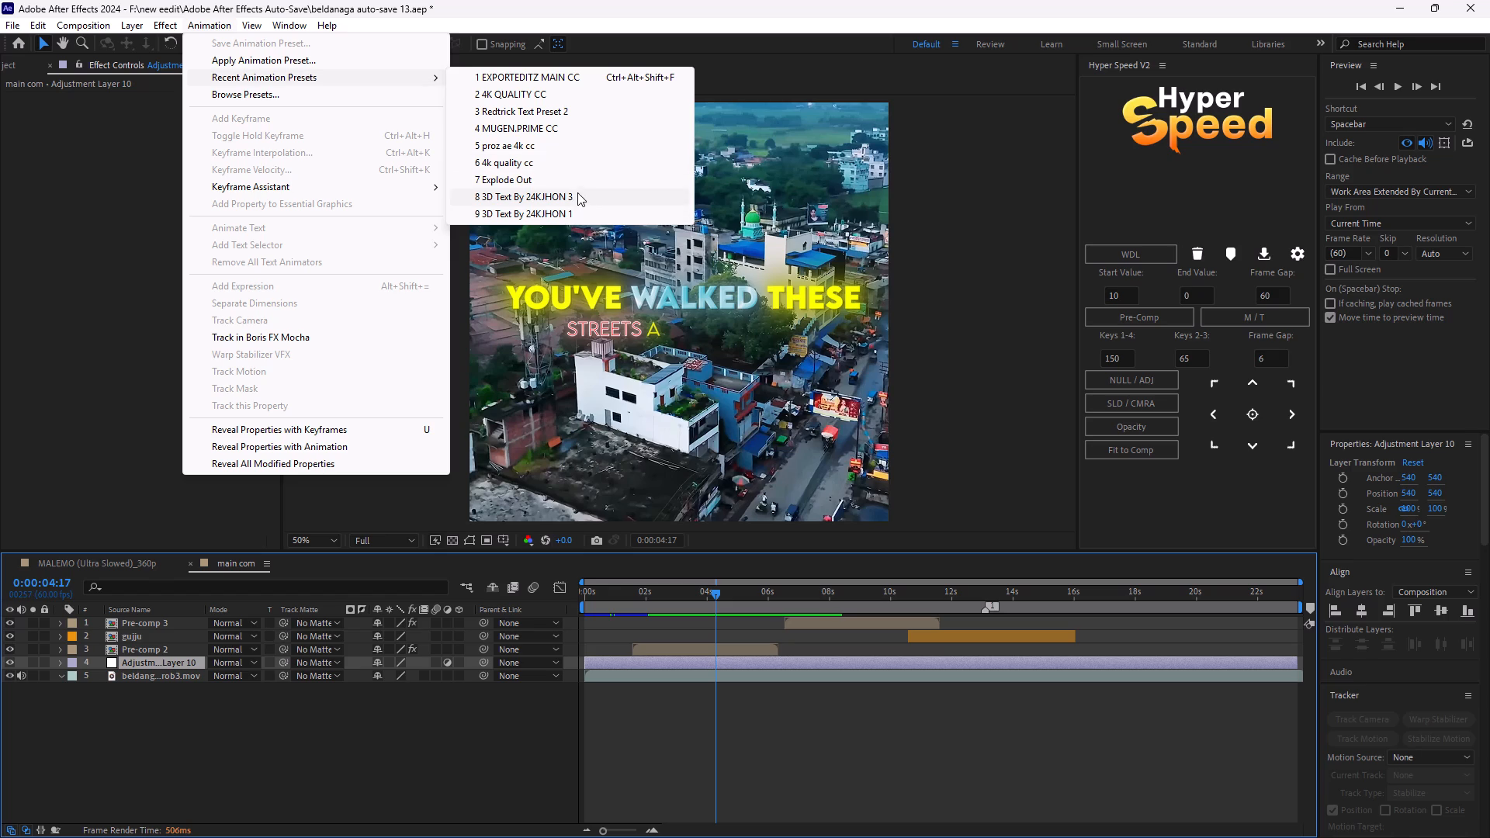
left_click(580, 149)
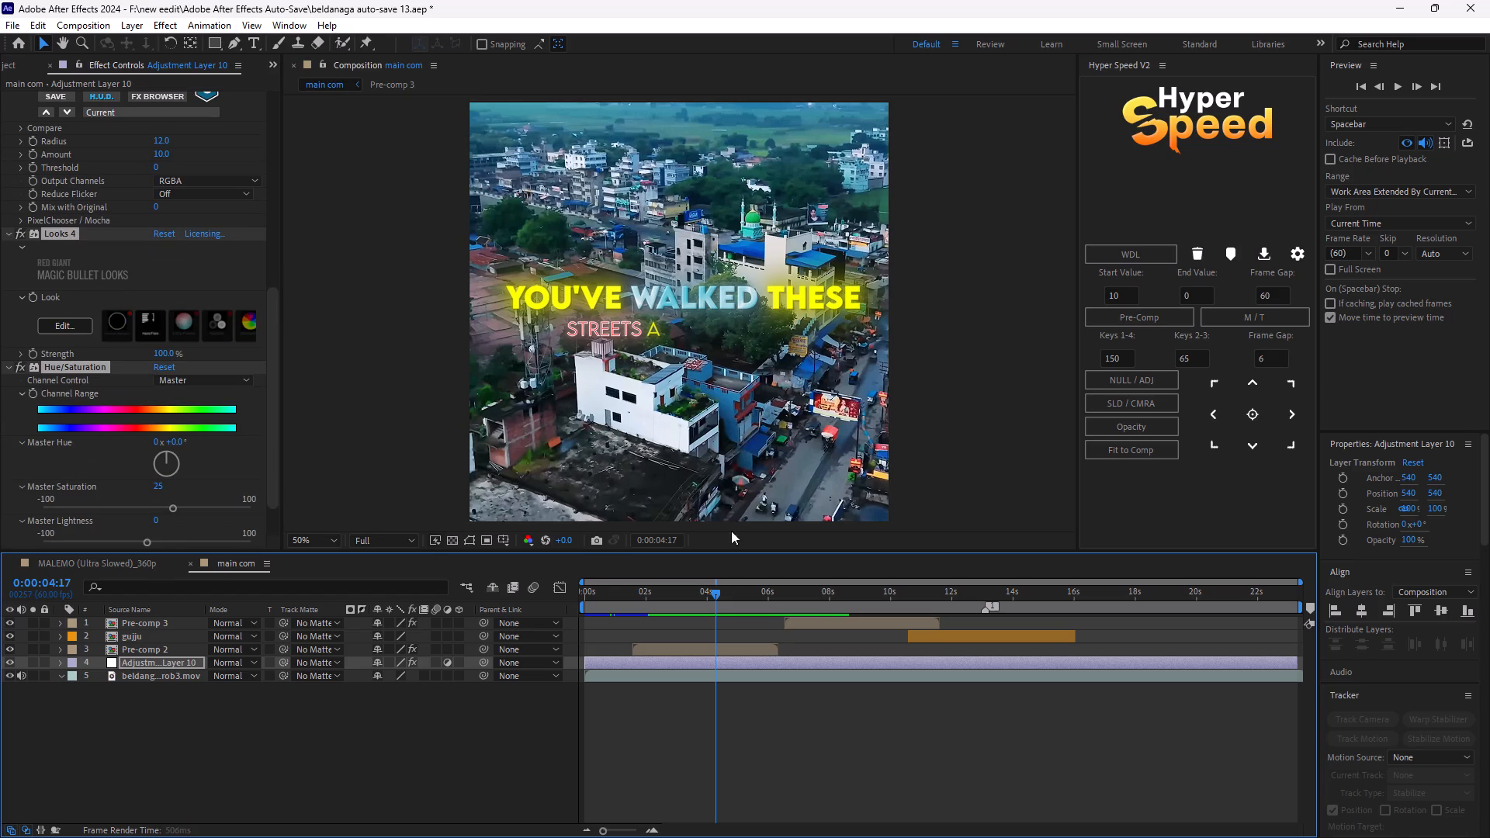
Check the graded footage at about 0:00:02:52 and 0:00:07:53, and review the effect settings the preset added.
left_click_drag(712, 598, 669, 605)
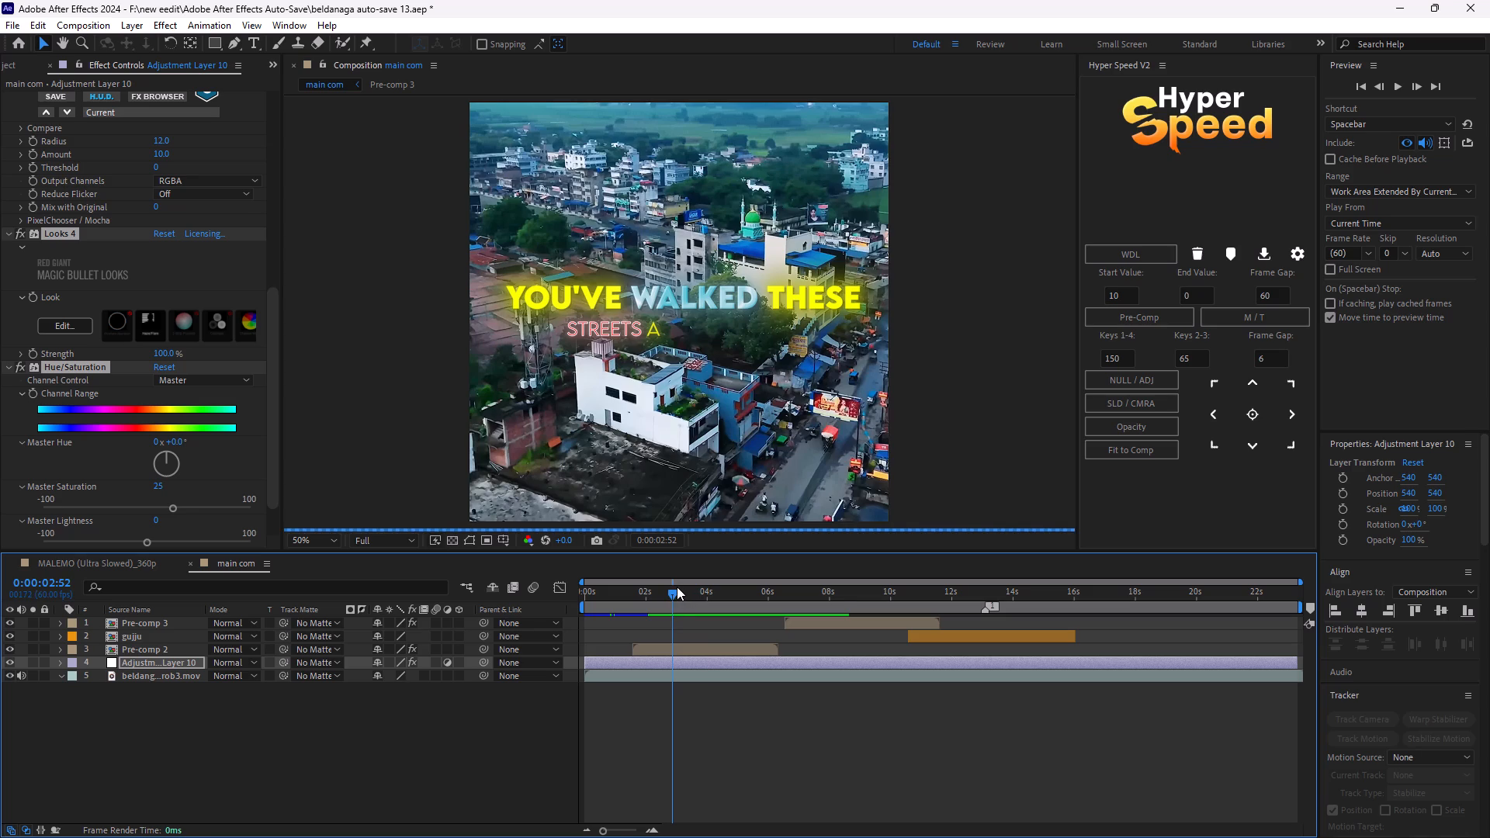
left_click_drag(676, 588, 826, 610)
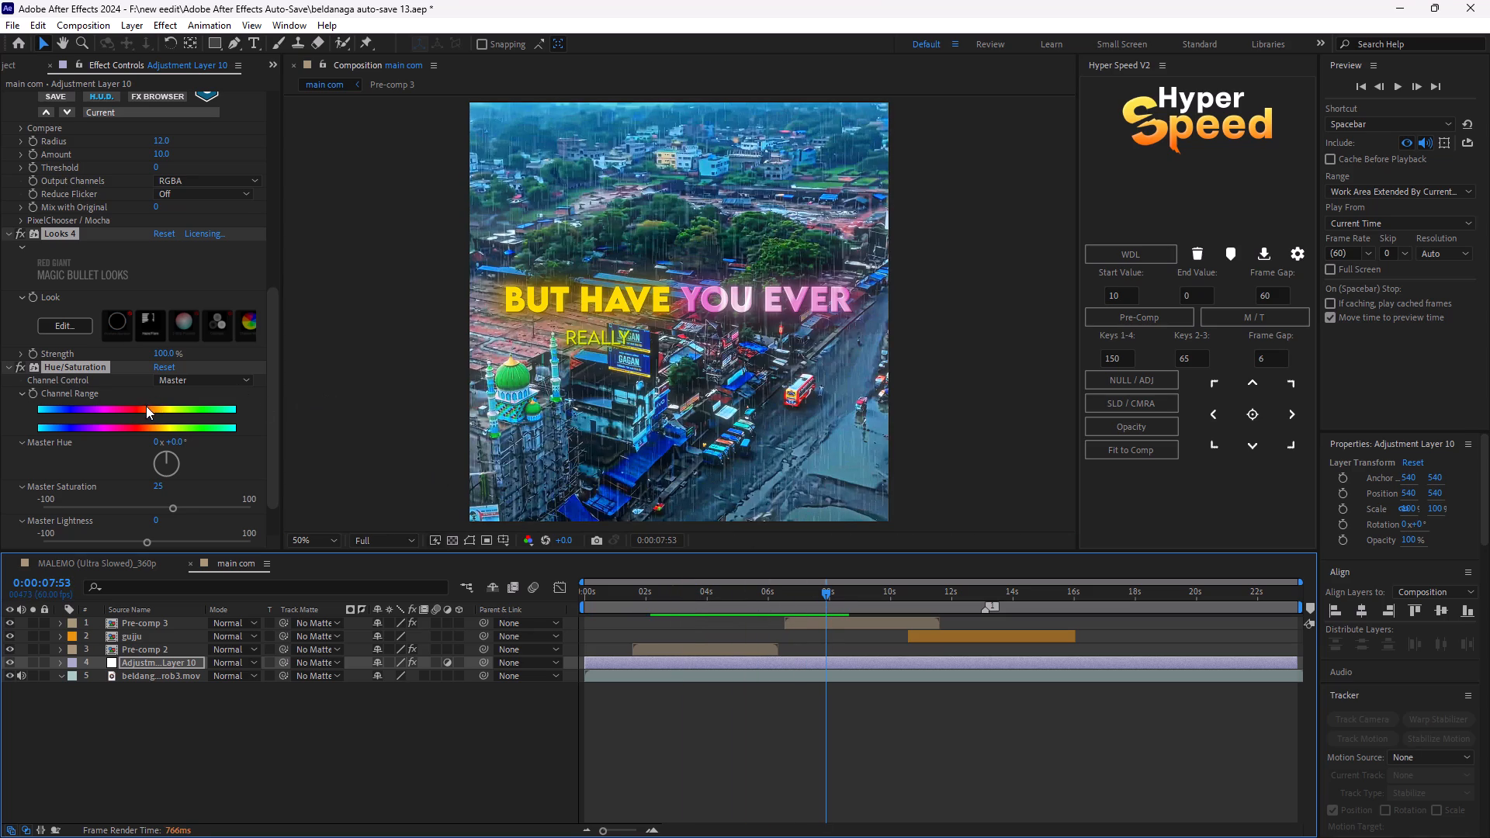
scroll(146, 406, "up", 5)
scroll(68, 342, "up", 13)
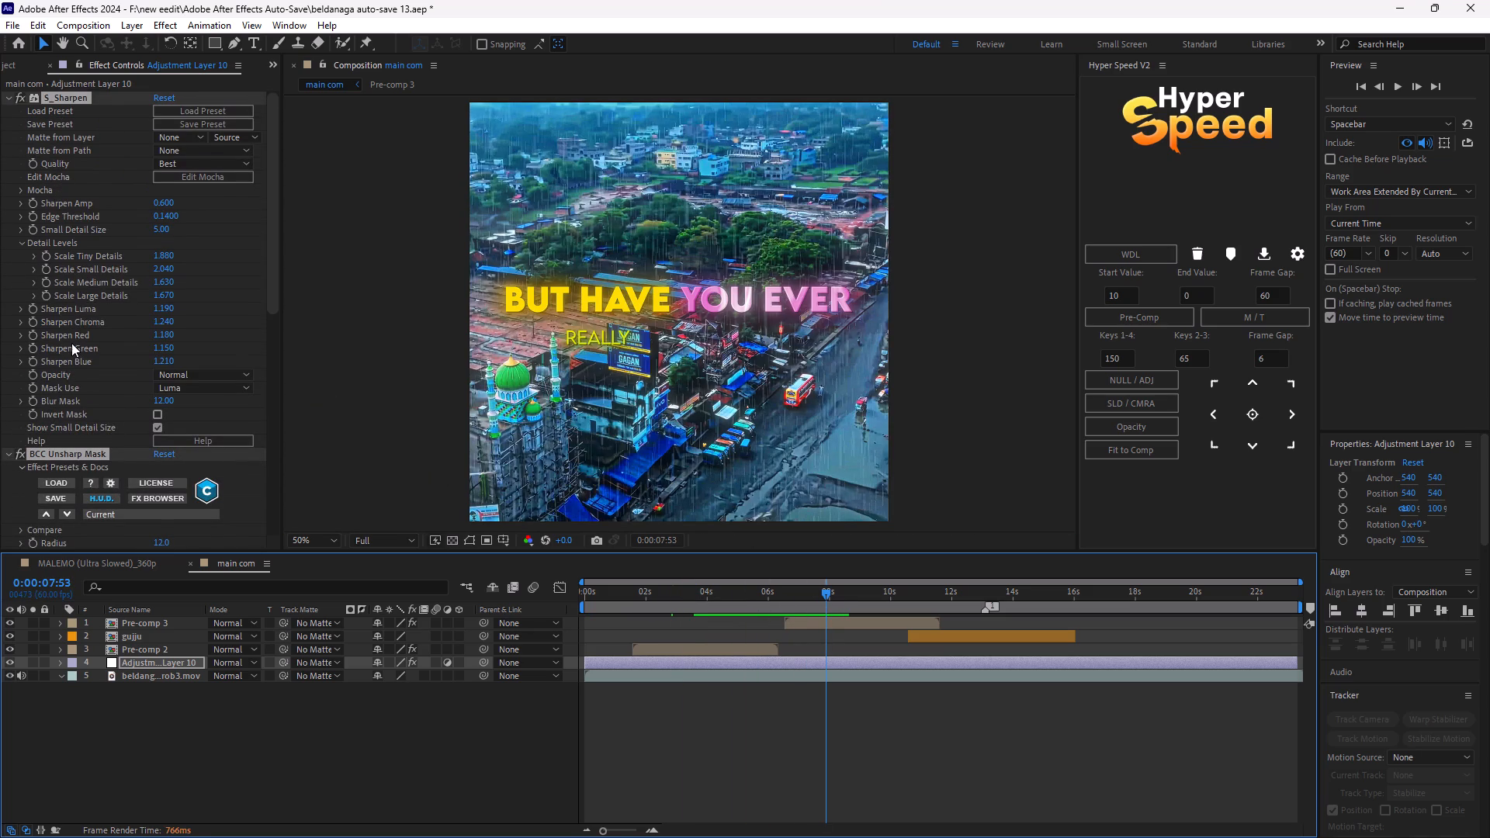
scroll(71, 342, "up", 6)
scroll(86, 303, "down", 13)
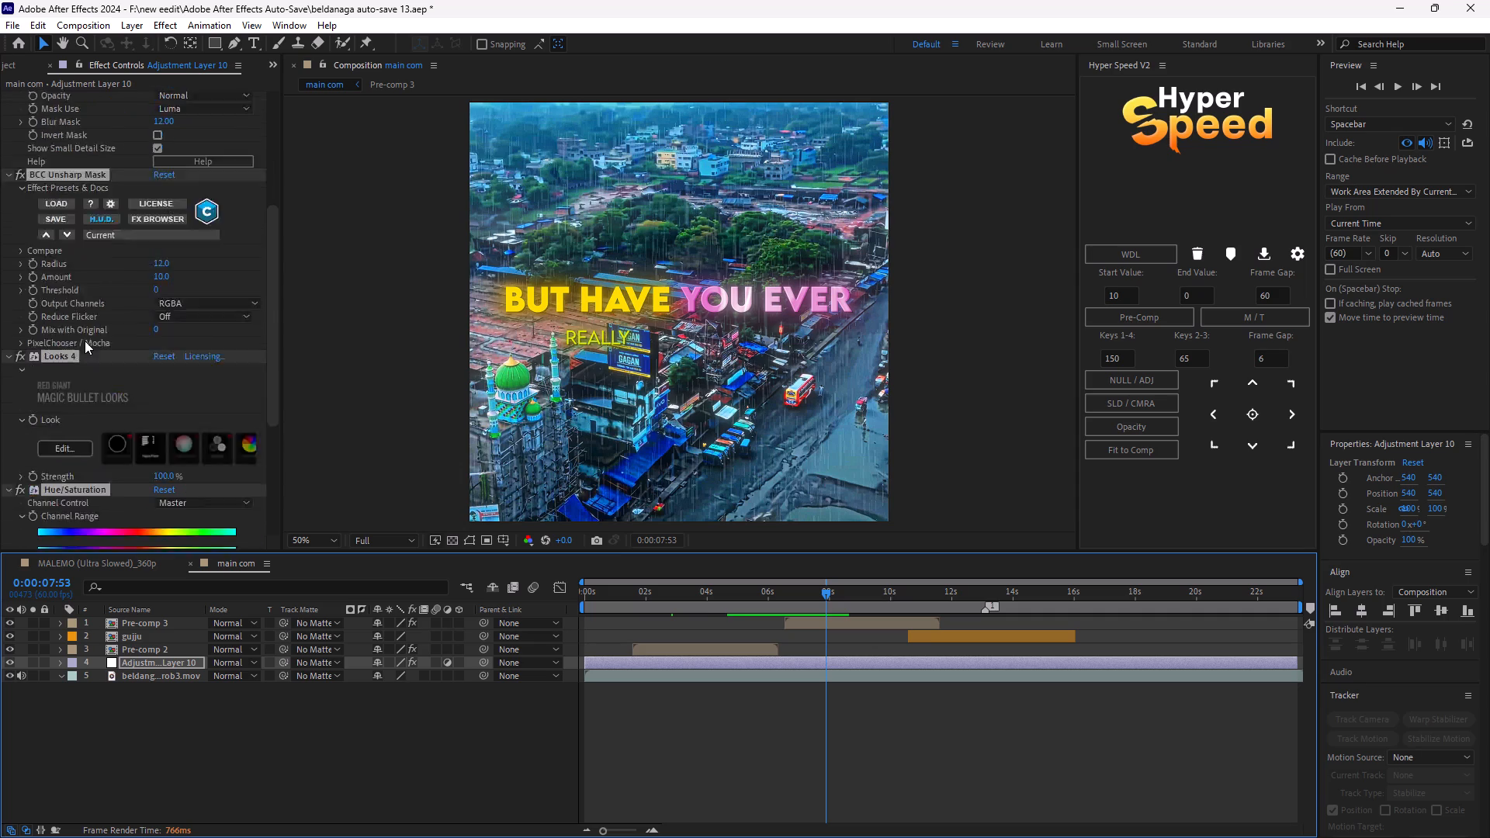
scroll(85, 341, "down", 17)
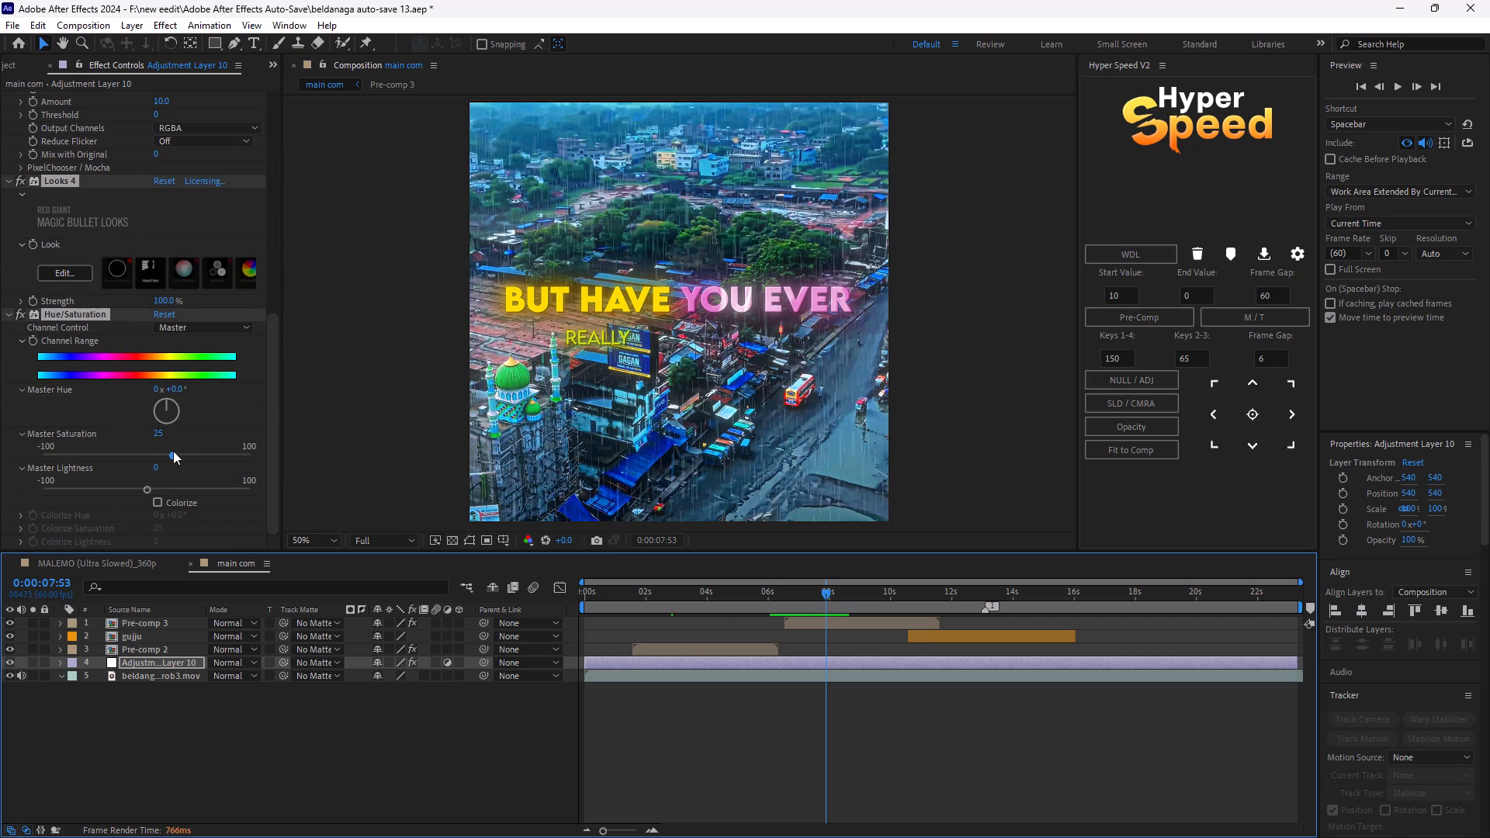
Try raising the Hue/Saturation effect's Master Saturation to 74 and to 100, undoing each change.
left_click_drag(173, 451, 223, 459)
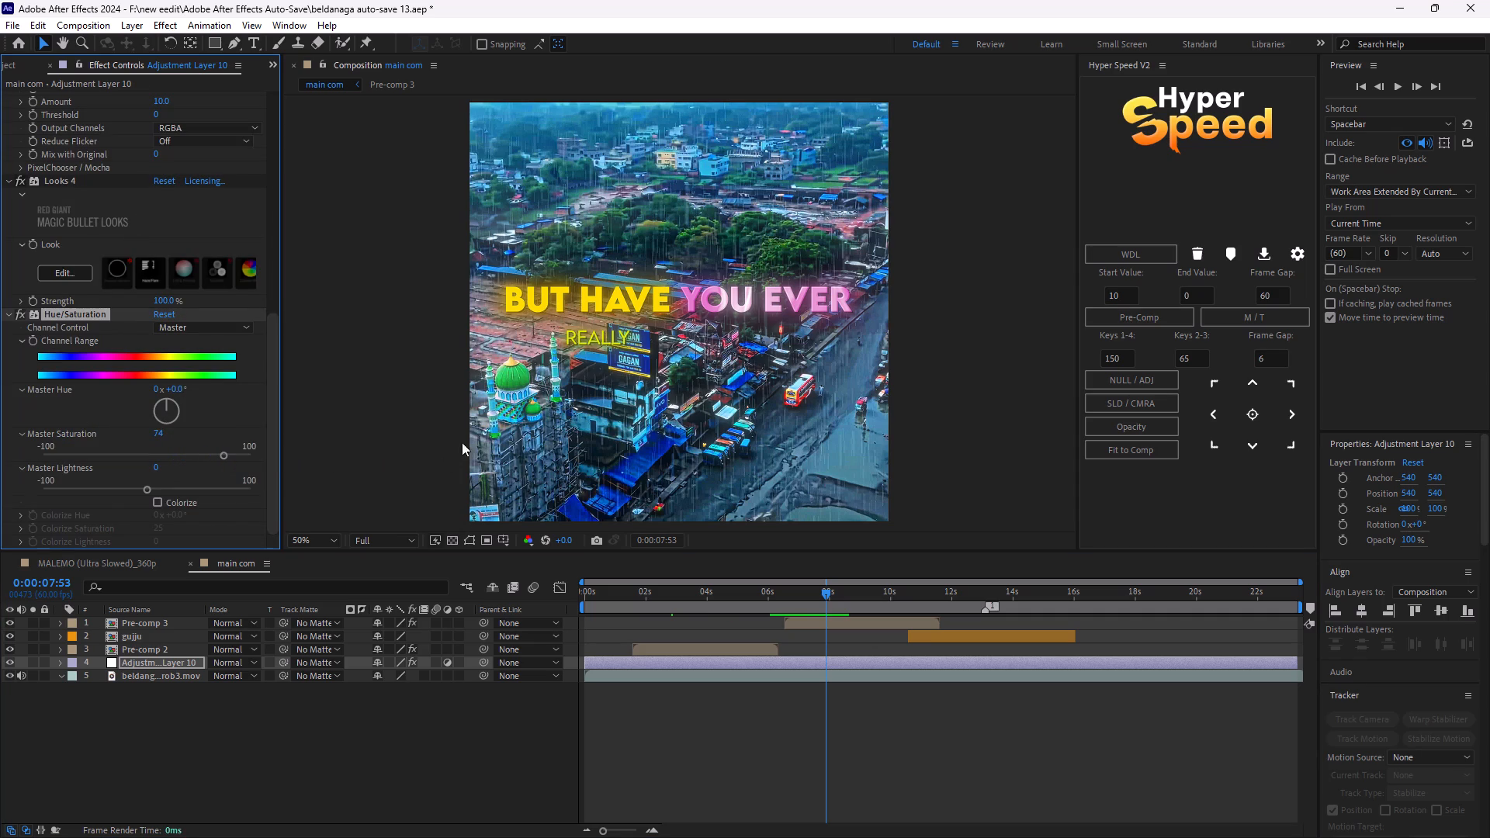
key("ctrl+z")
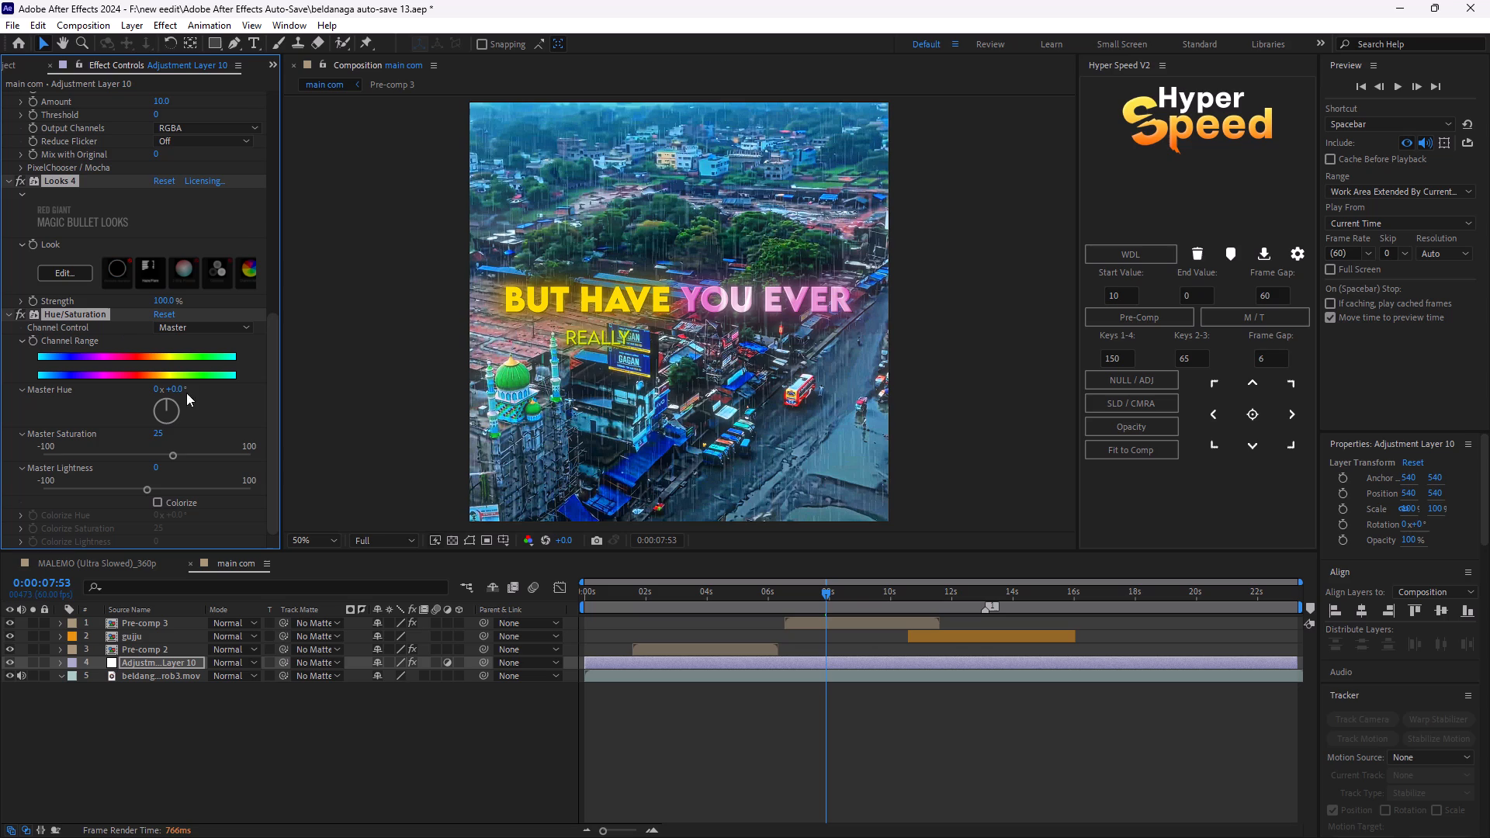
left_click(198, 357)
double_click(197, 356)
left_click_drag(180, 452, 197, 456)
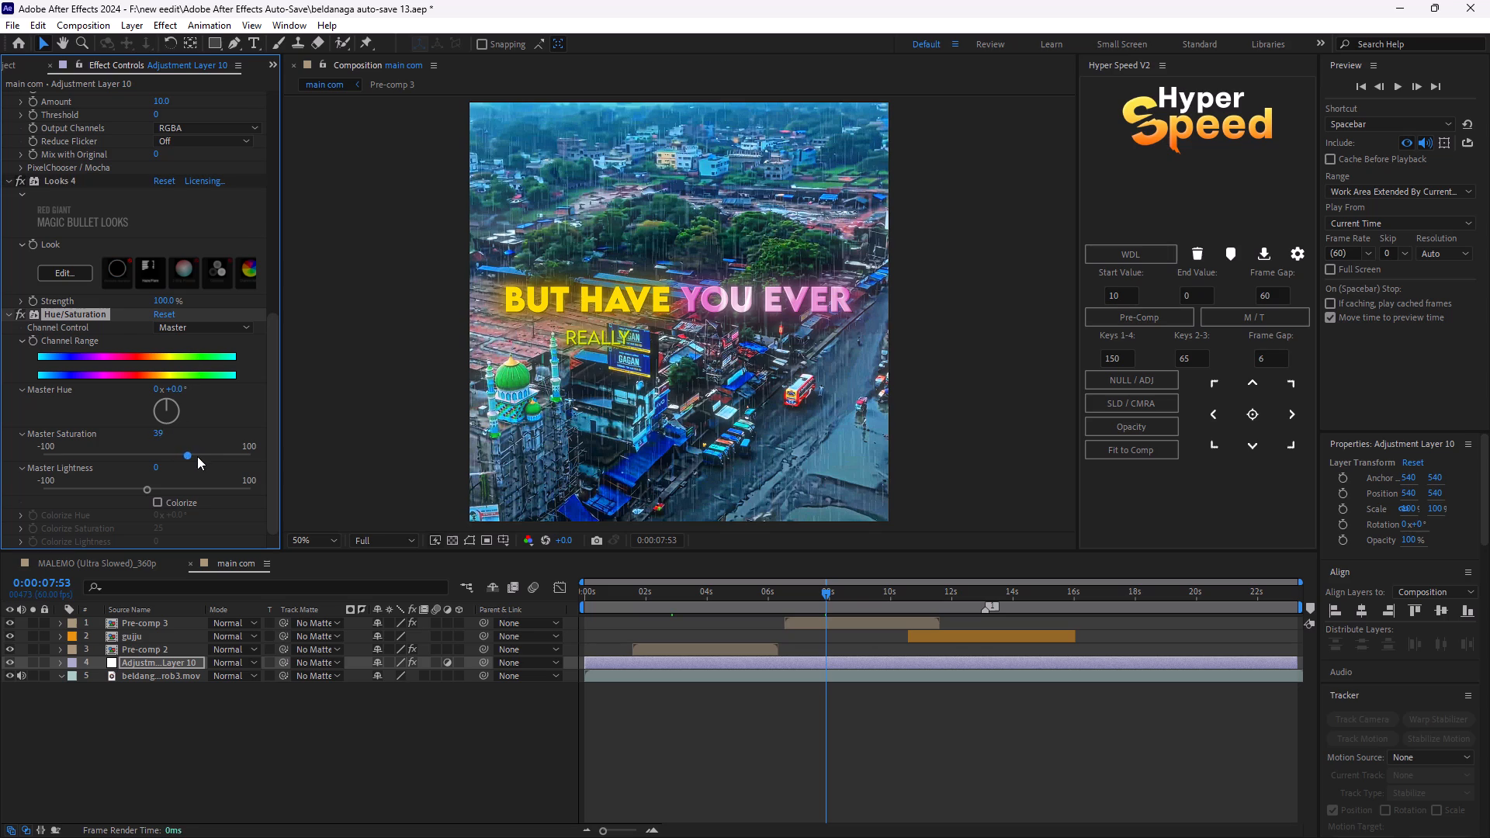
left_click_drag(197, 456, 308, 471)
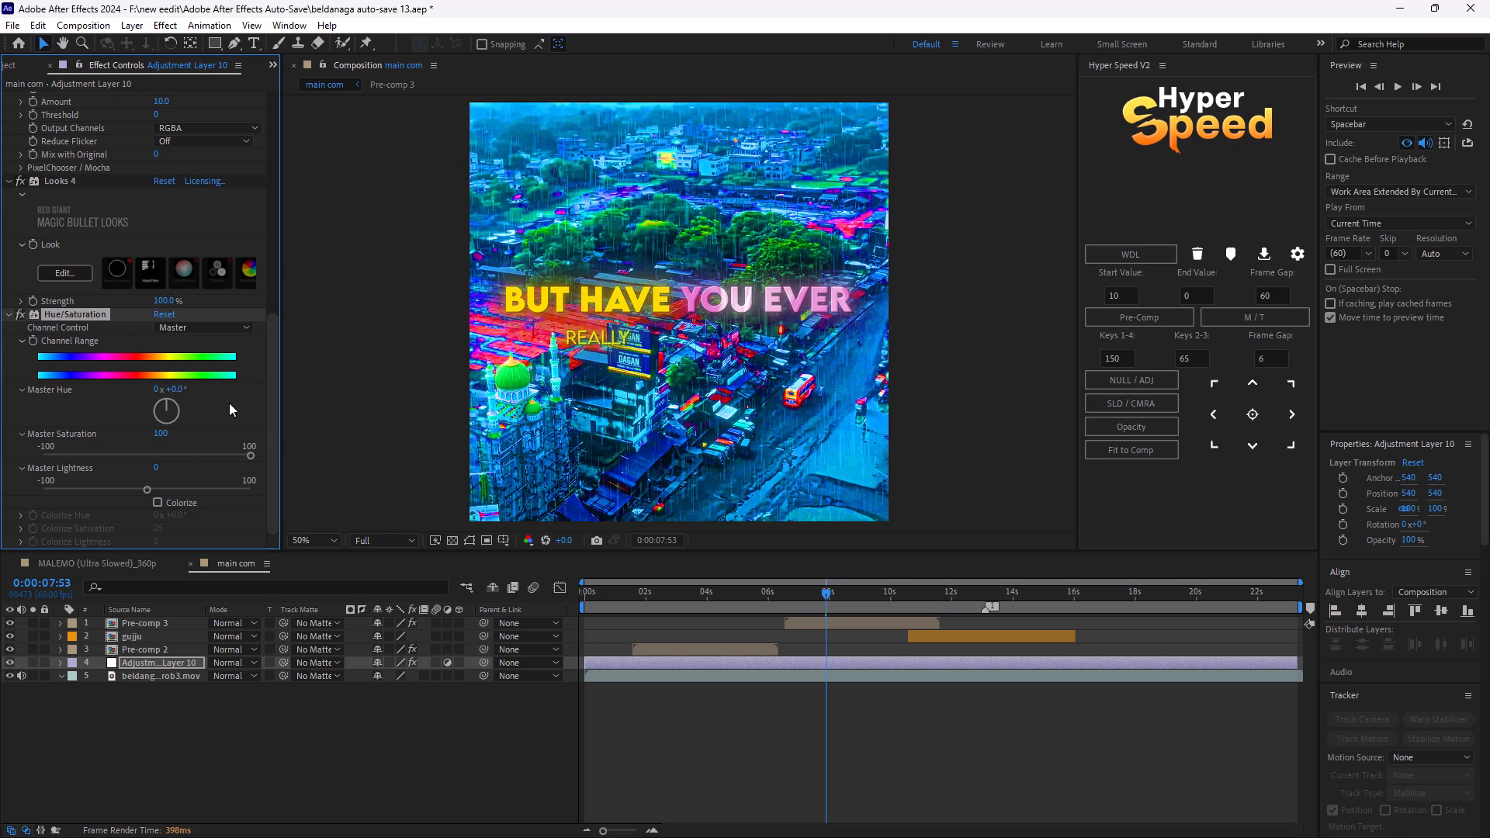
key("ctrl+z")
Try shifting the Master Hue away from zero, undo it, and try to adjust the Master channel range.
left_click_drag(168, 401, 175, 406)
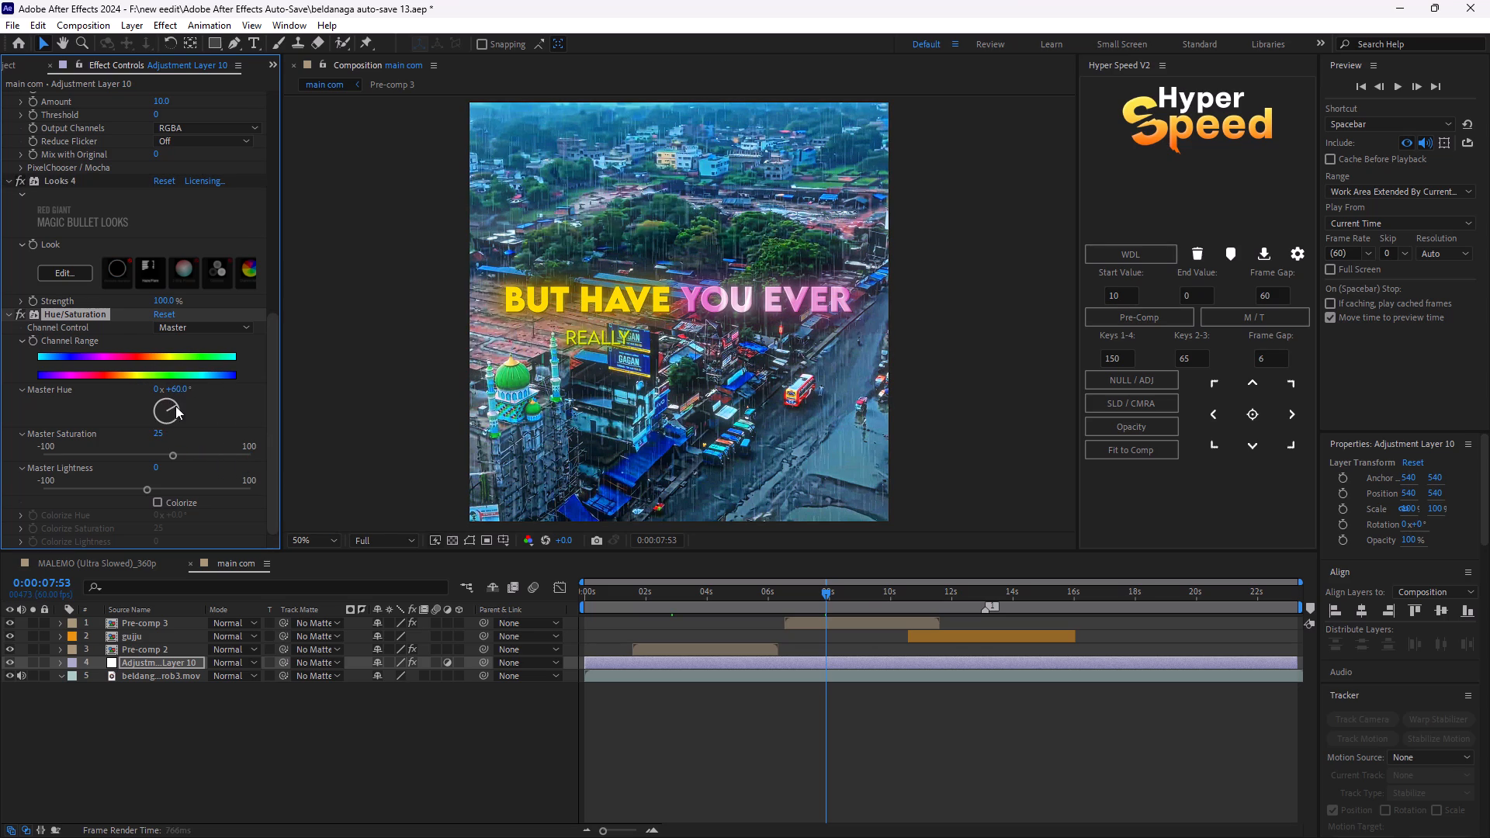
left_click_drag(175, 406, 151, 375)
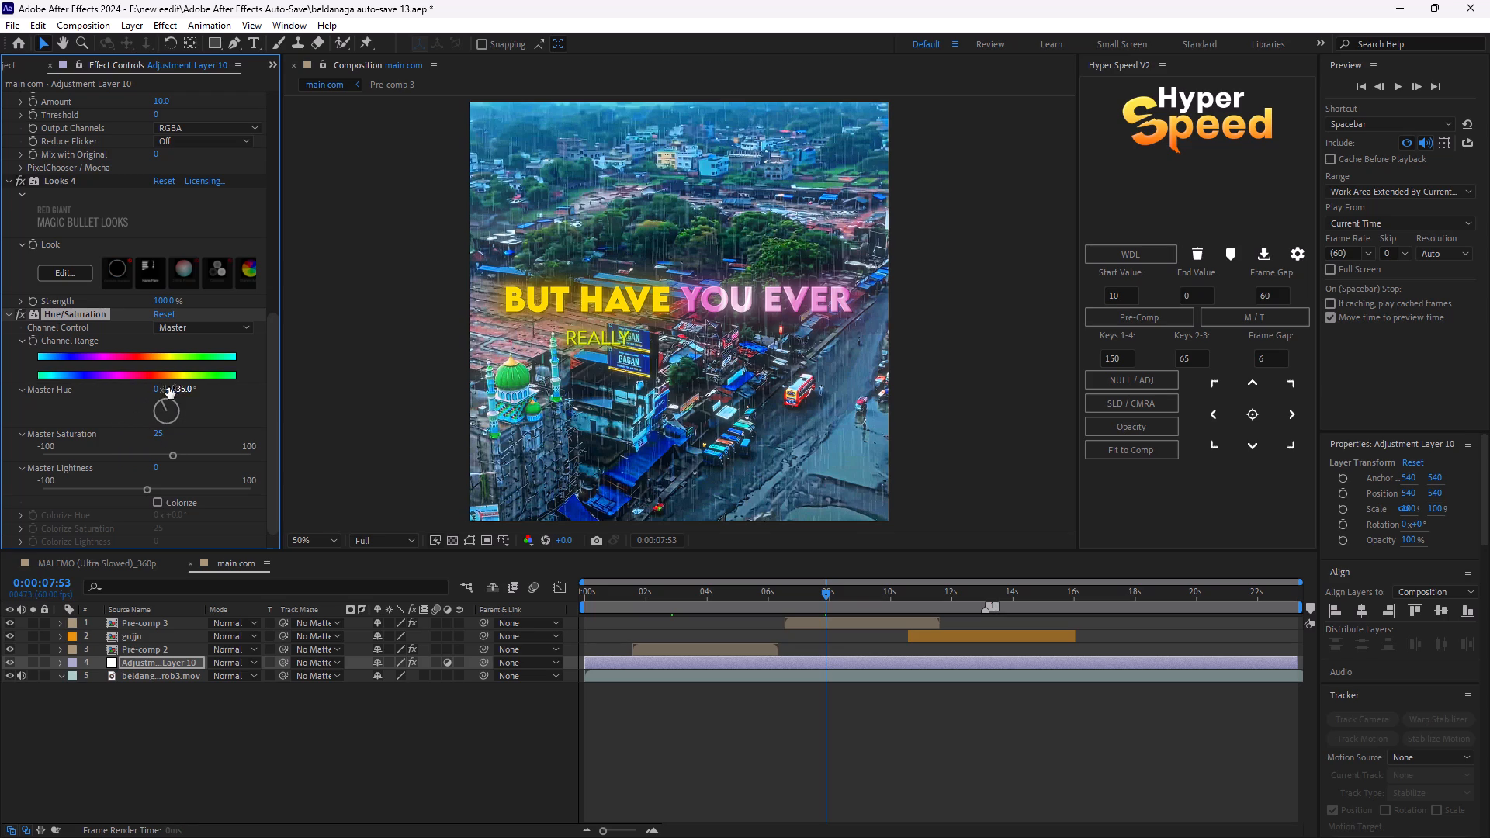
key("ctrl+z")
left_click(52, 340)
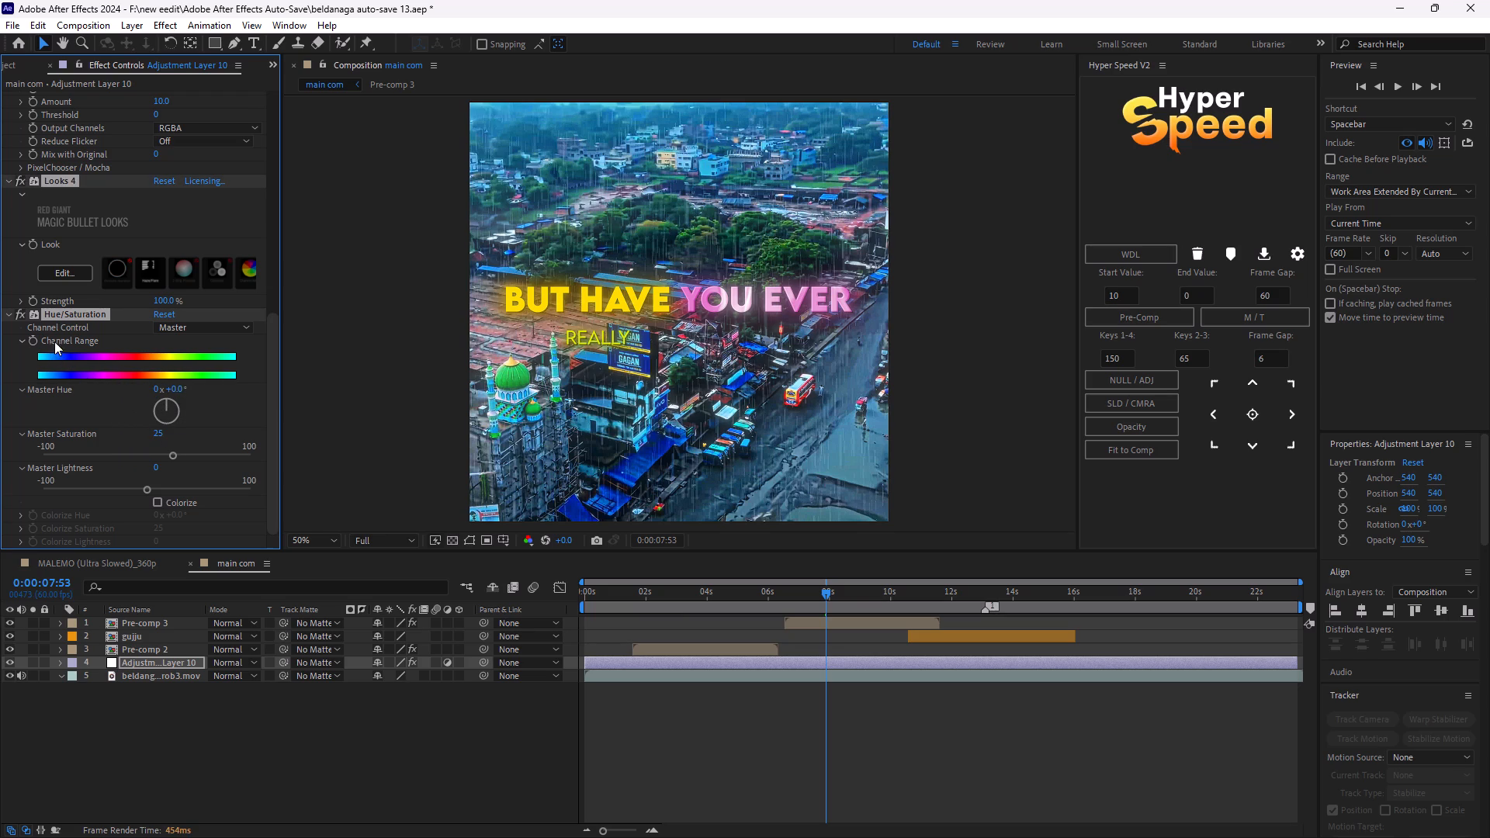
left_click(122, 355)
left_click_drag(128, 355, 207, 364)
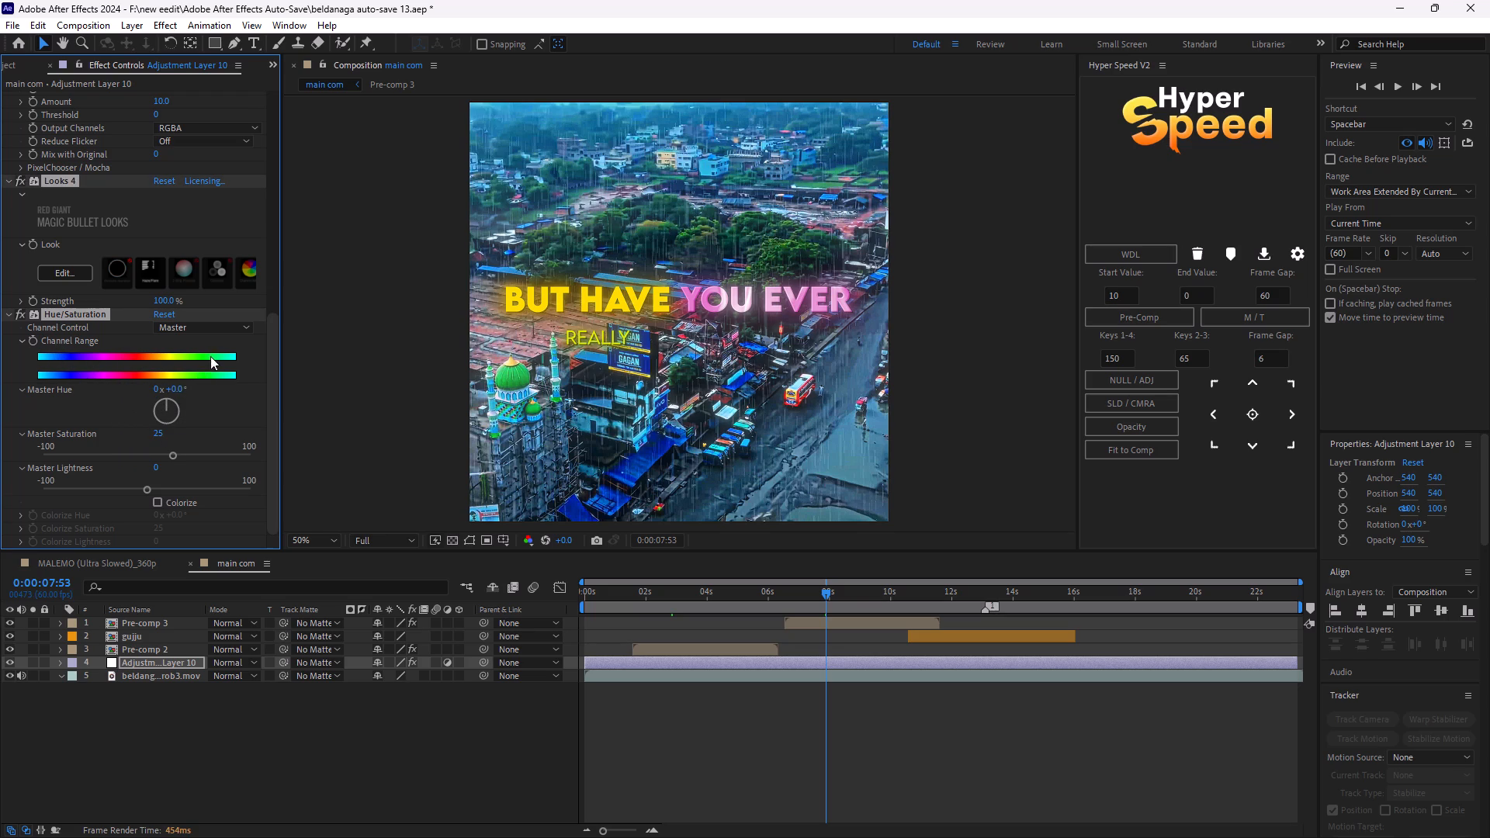
Switch the Hue/Saturation effect's Channel Control to Greens and raise Green Saturation to 93.
left_click(212, 326)
left_click(207, 367)
left_click(204, 320)
left_click(206, 327)
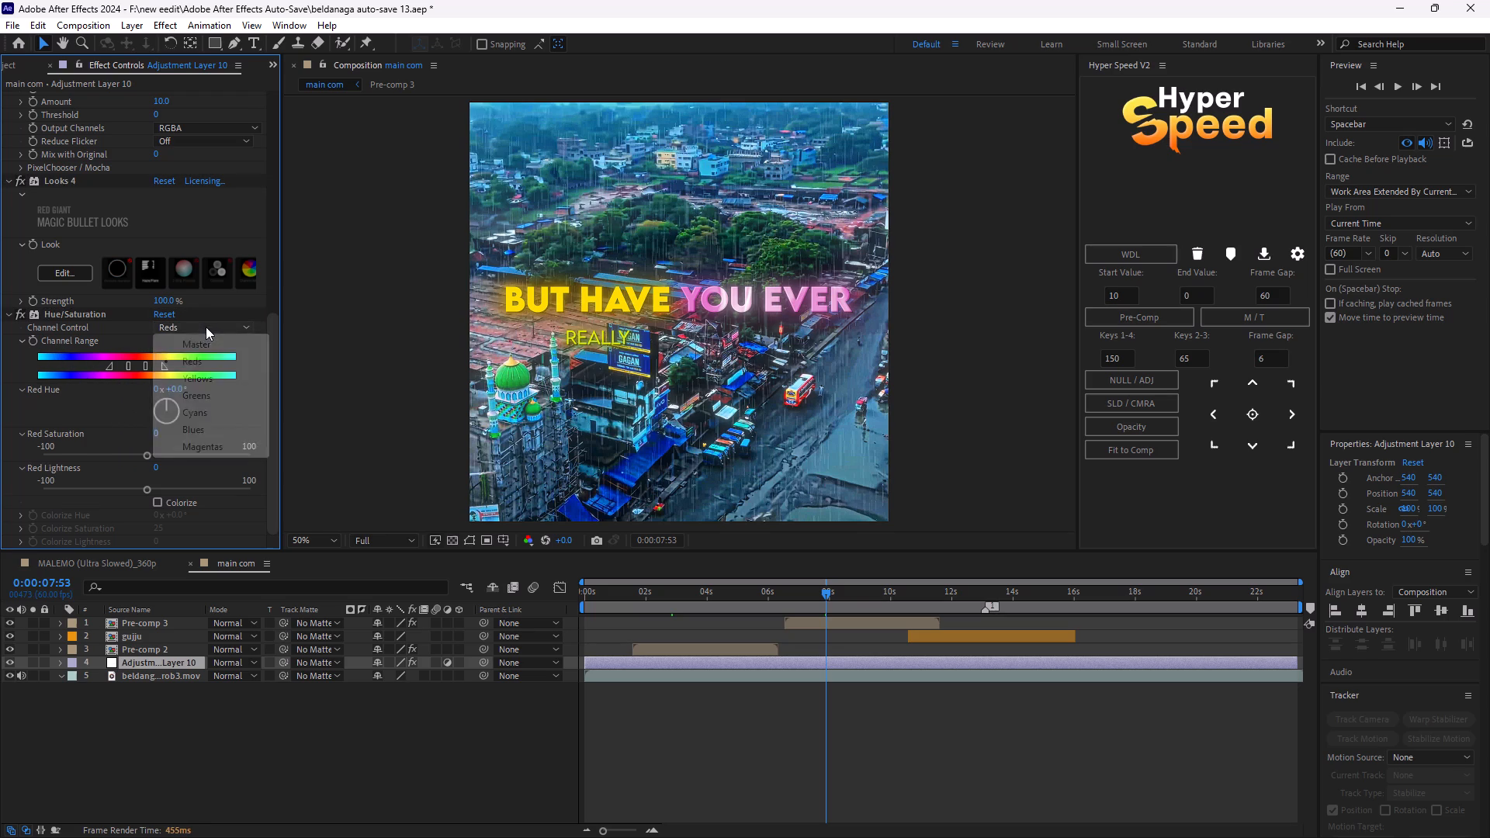
left_click(200, 399)
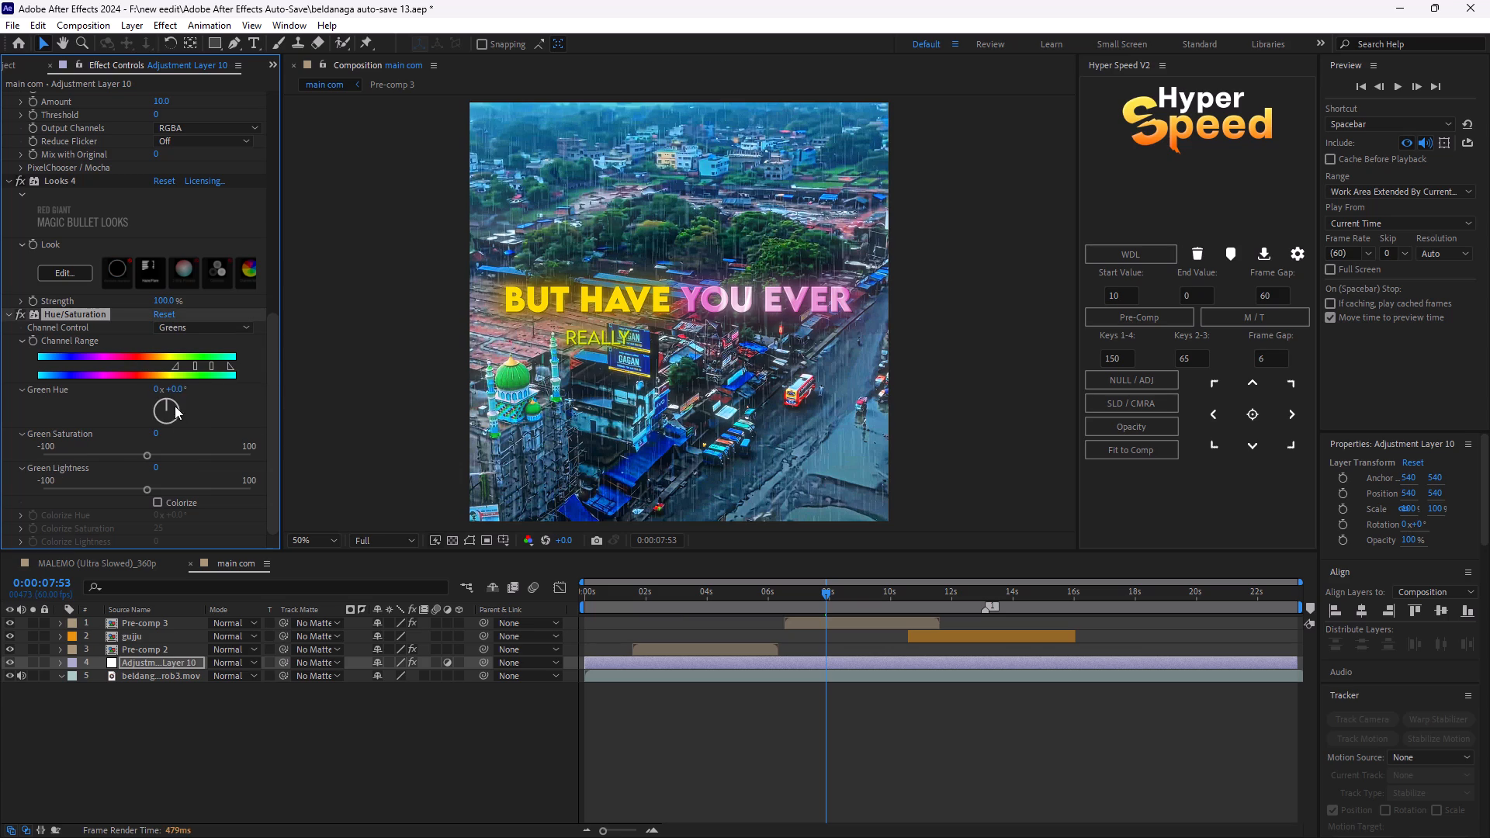
left_click_drag(154, 452, 178, 451)
left_click(217, 453)
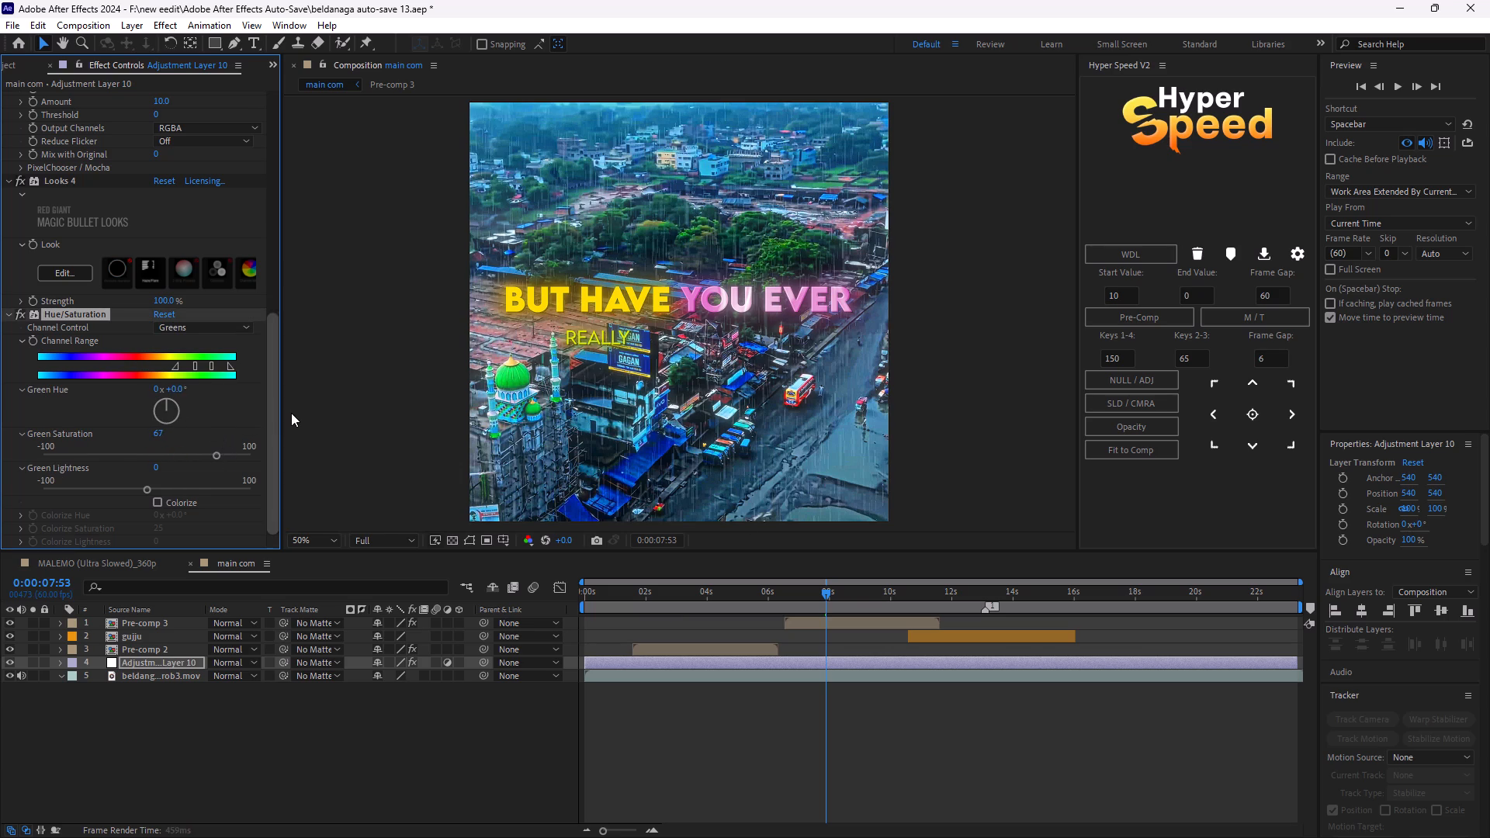
left_click(244, 455)
left_click_drag(246, 449, 284, 455)
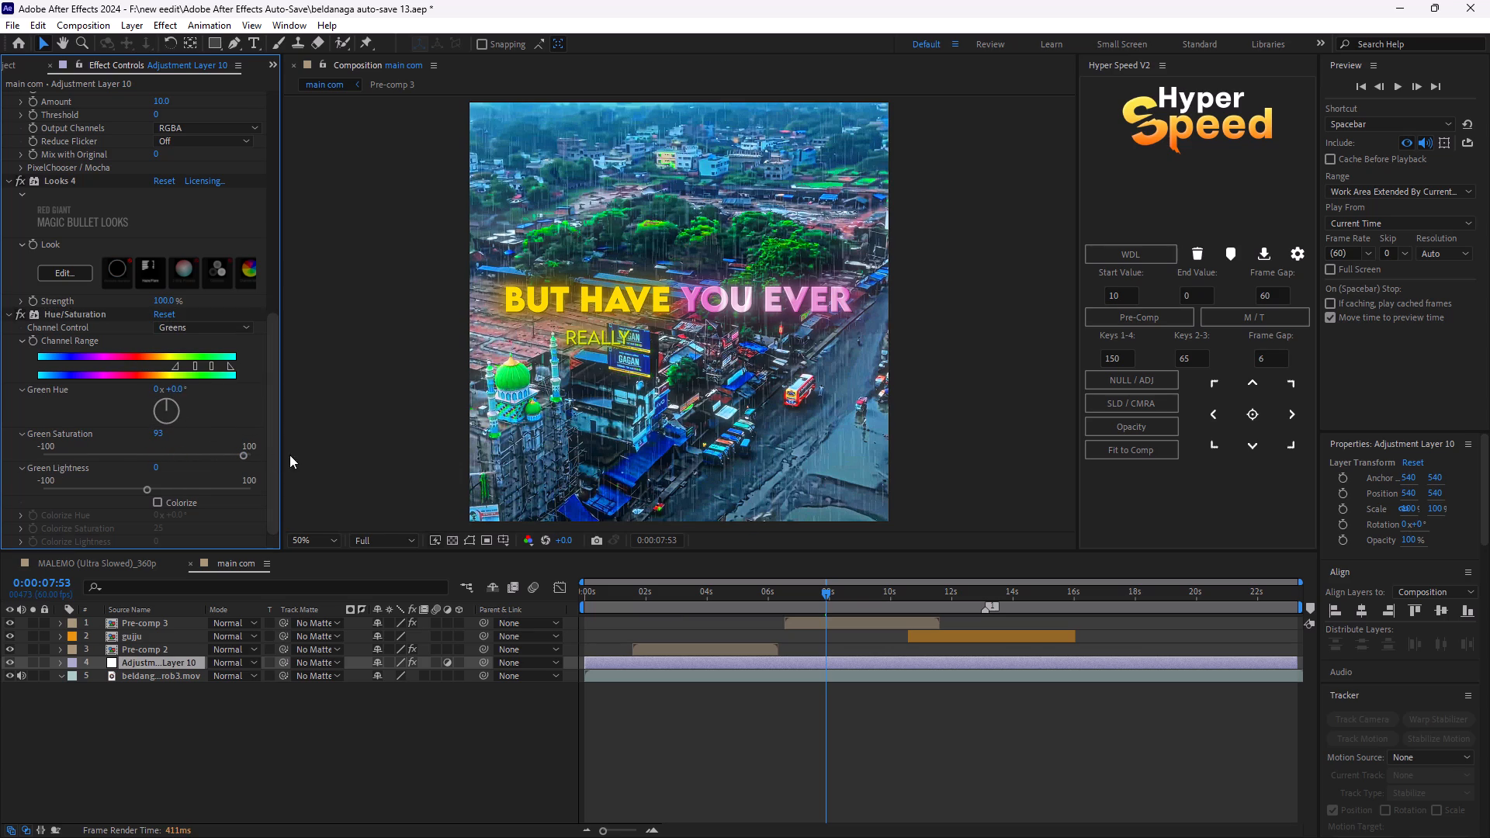
Lower the Hue/Saturation effect's Green Saturation to 43, judging it on the frame at 0:00:00:35.
left_click_drag(830, 594, 657, 590)
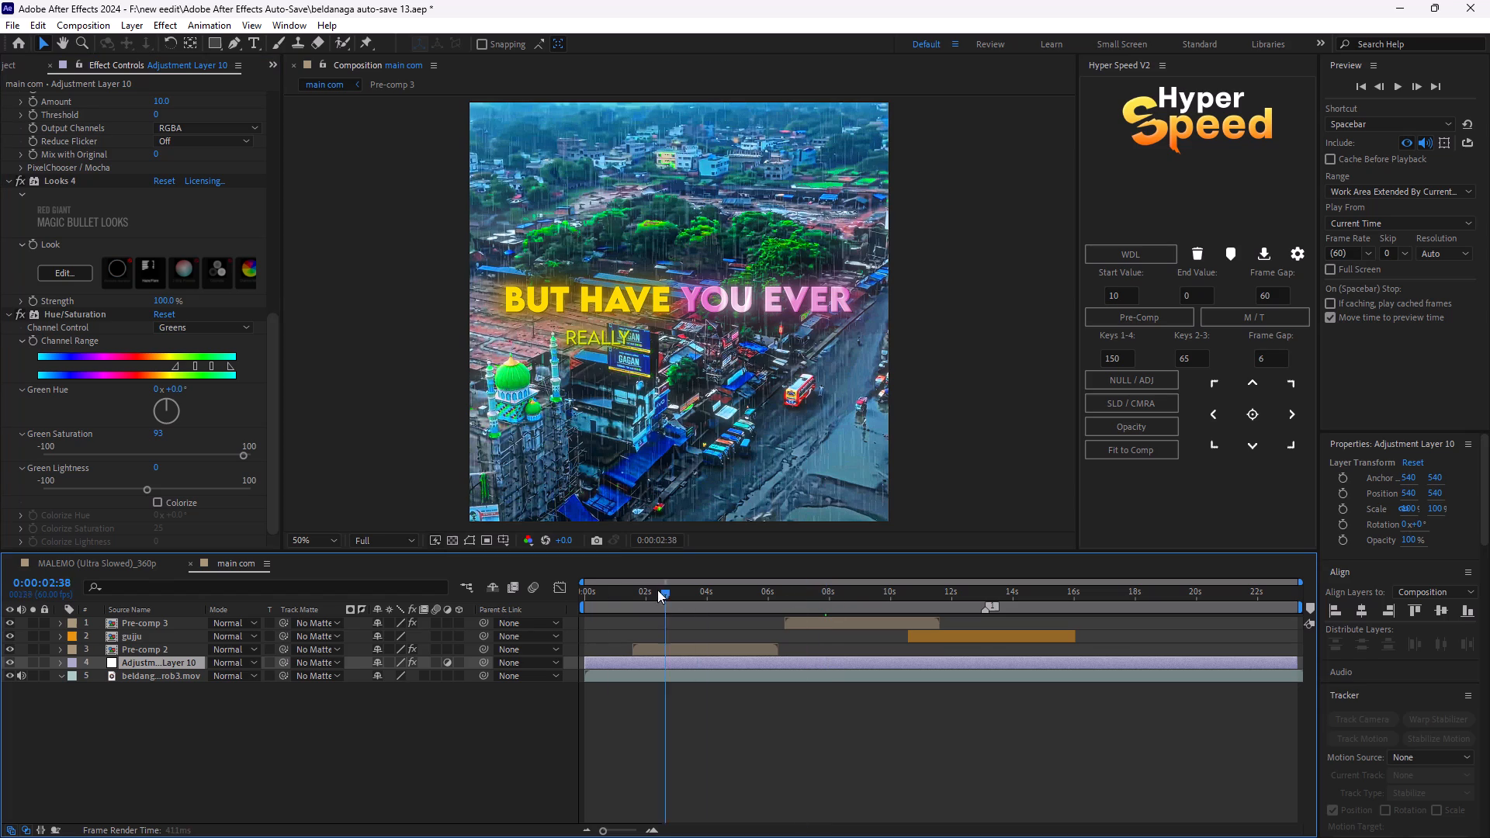
left_click_drag(657, 590, 574, 580)
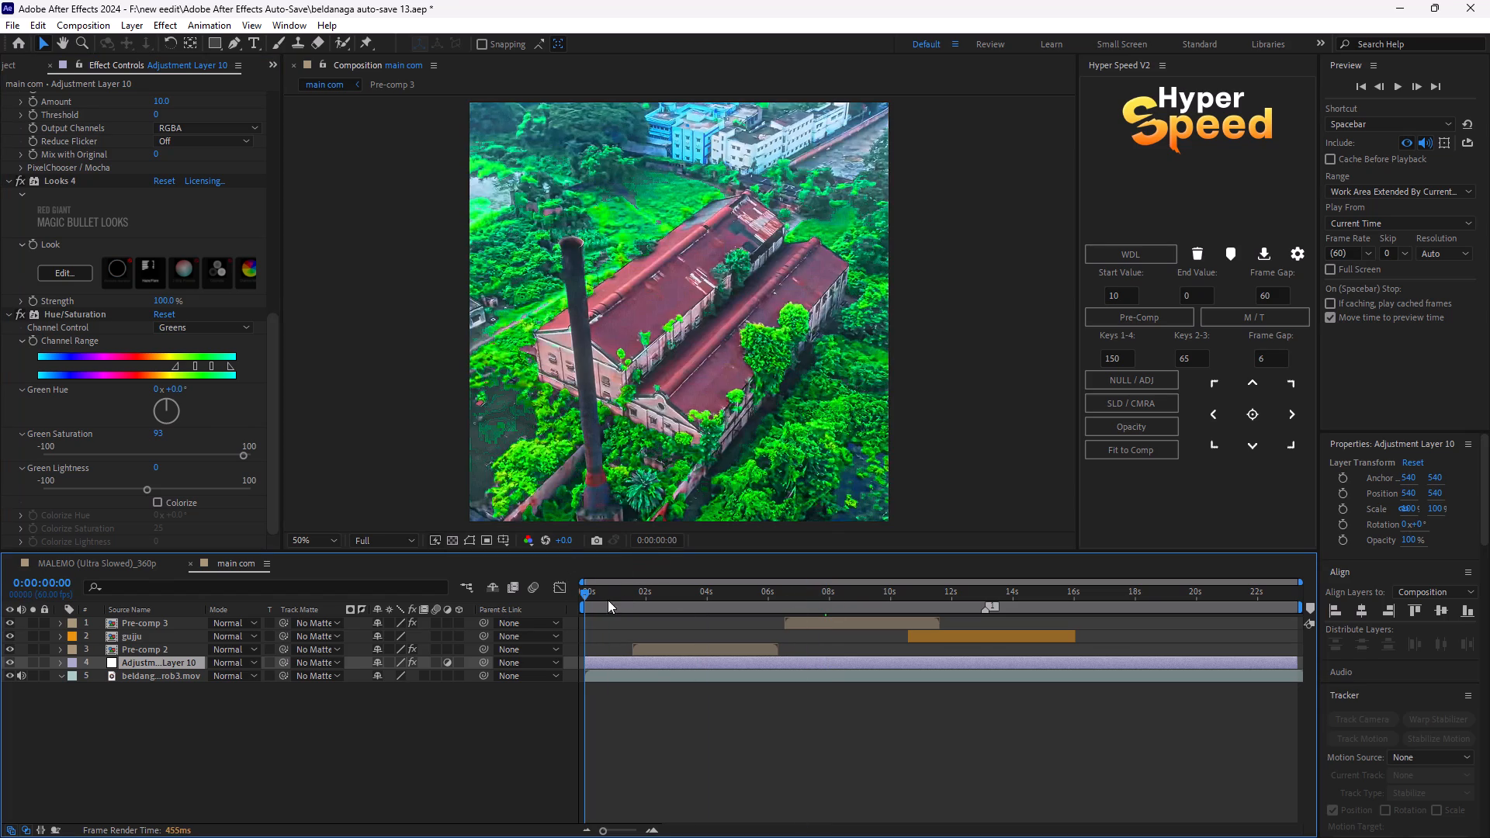
left_click(600, 597)
left_click(220, 456)
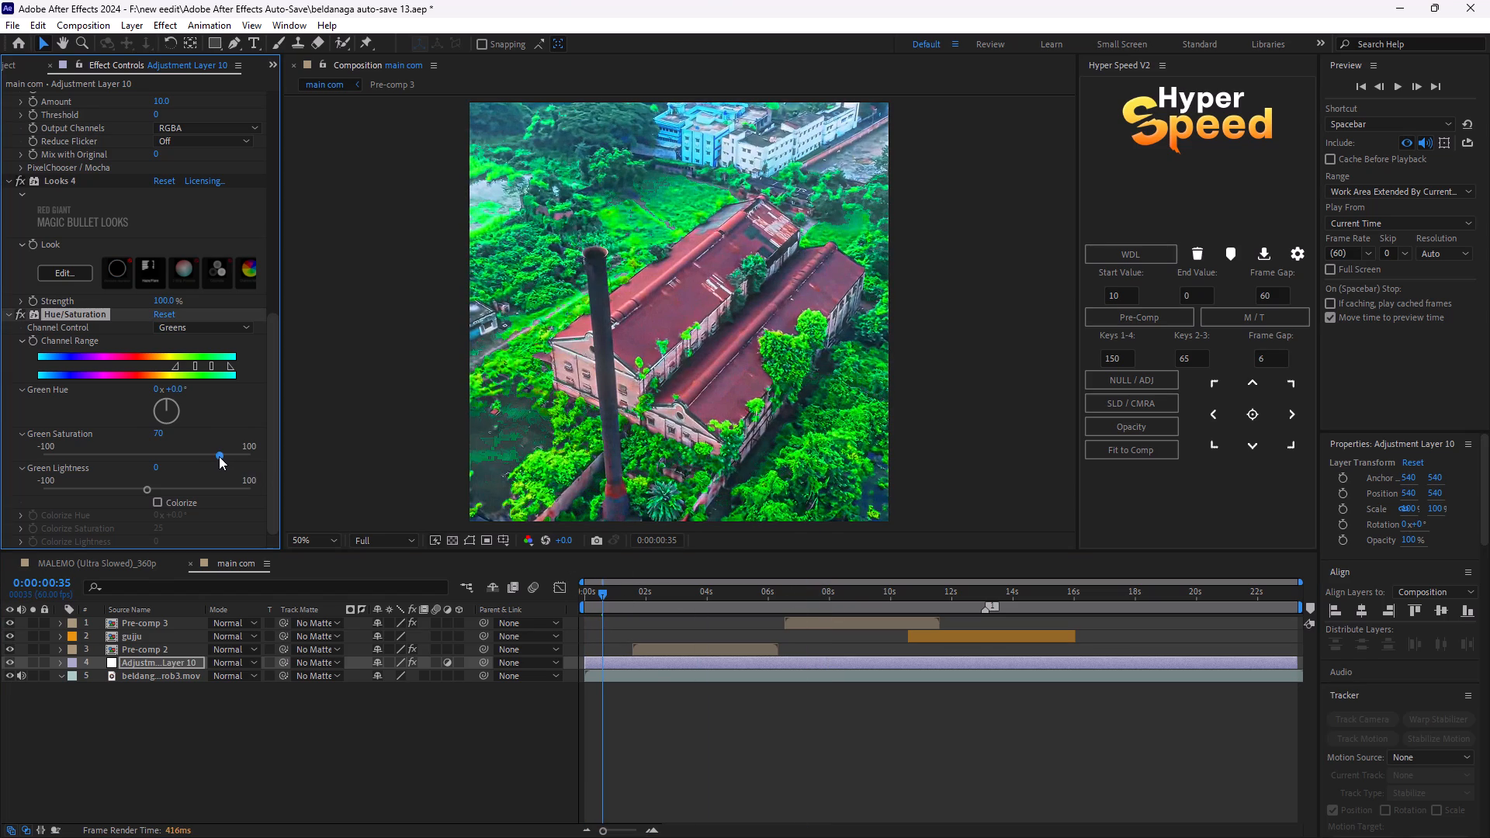
left_click(207, 452)
left_click_drag(204, 454, 192, 459)
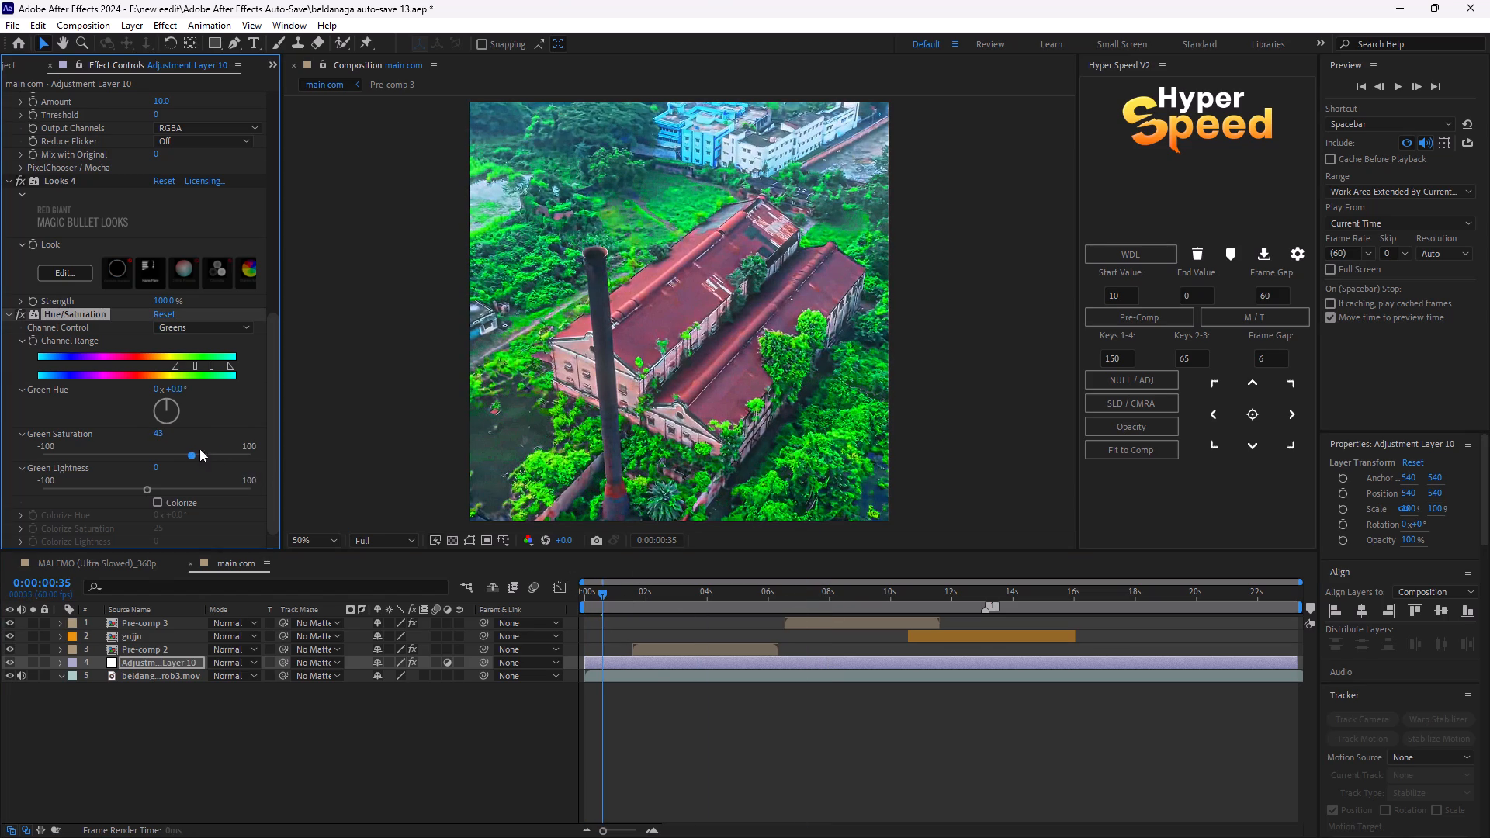
Switch the Hue/Saturation effect's Channel Control to Reds and raise Red Saturation slightly.
left_click(178, 330)
left_click(195, 358)
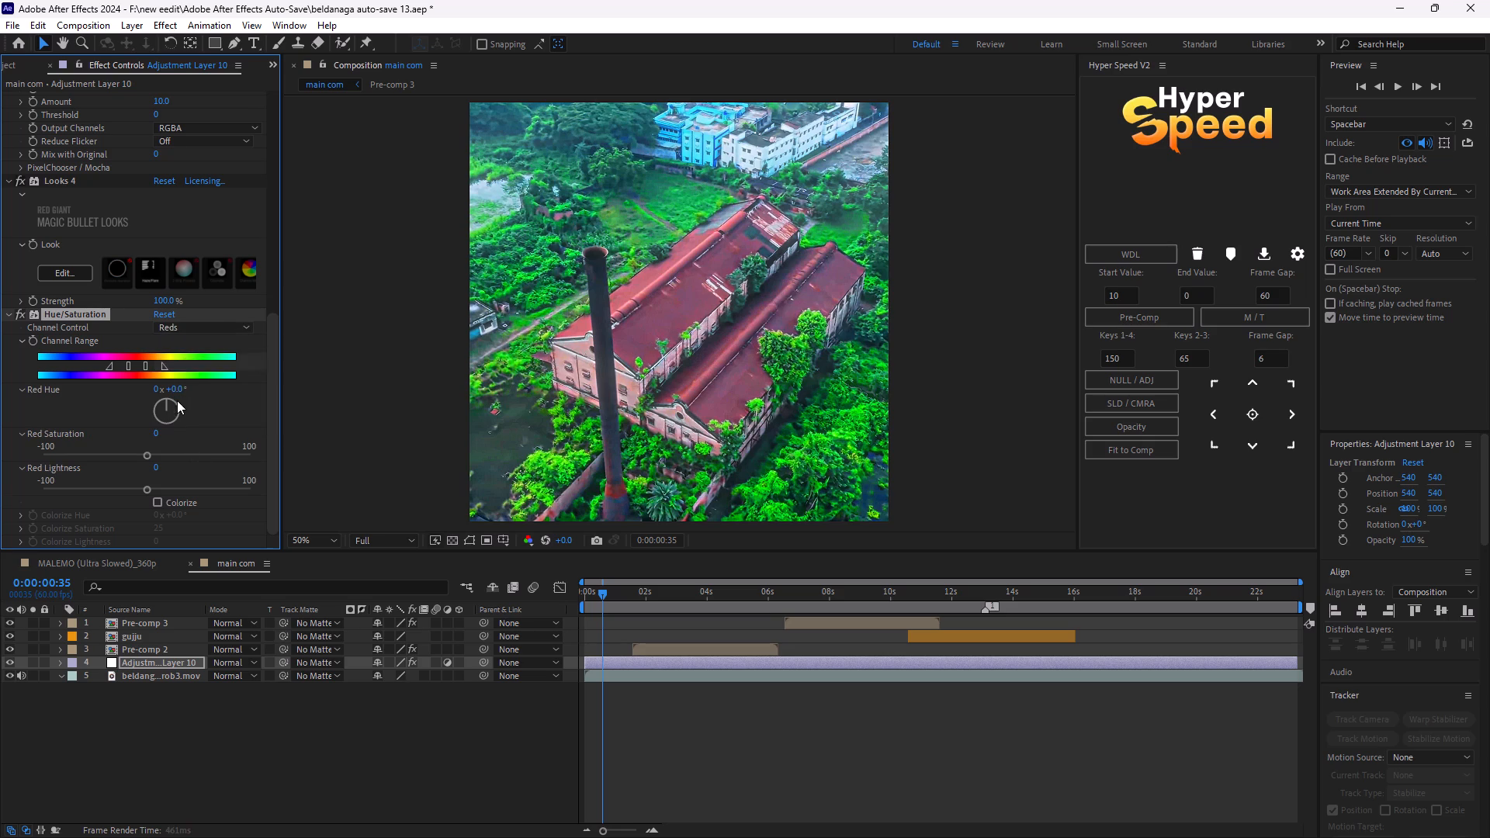
left_click(172, 455)
Pass over the Yellows channel, switch Channel Control to Cyans and raise Cyan Saturation to 29.
left_click(204, 331)
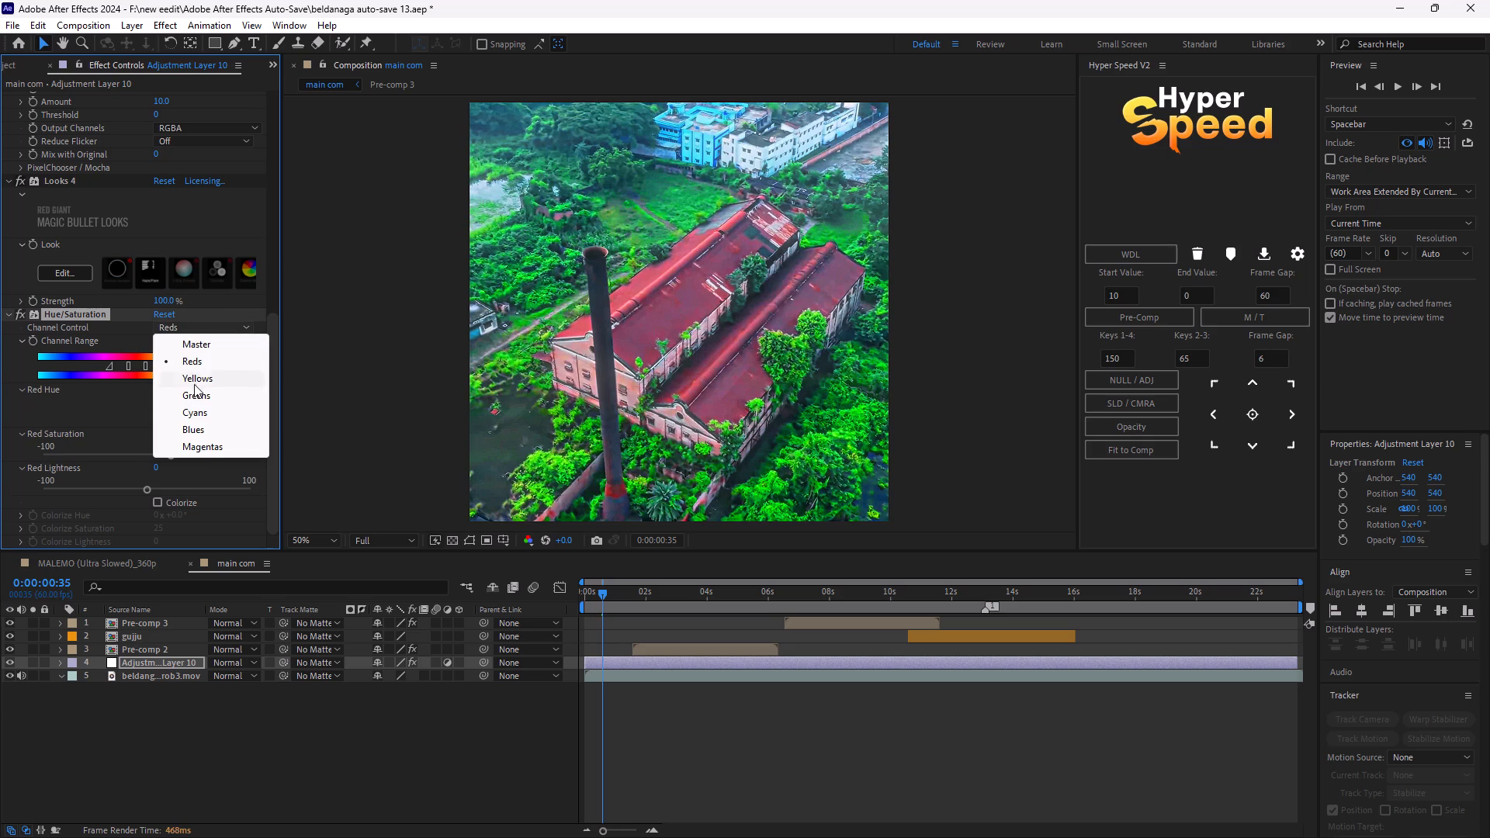
left_click(194, 383)
left_click(199, 340)
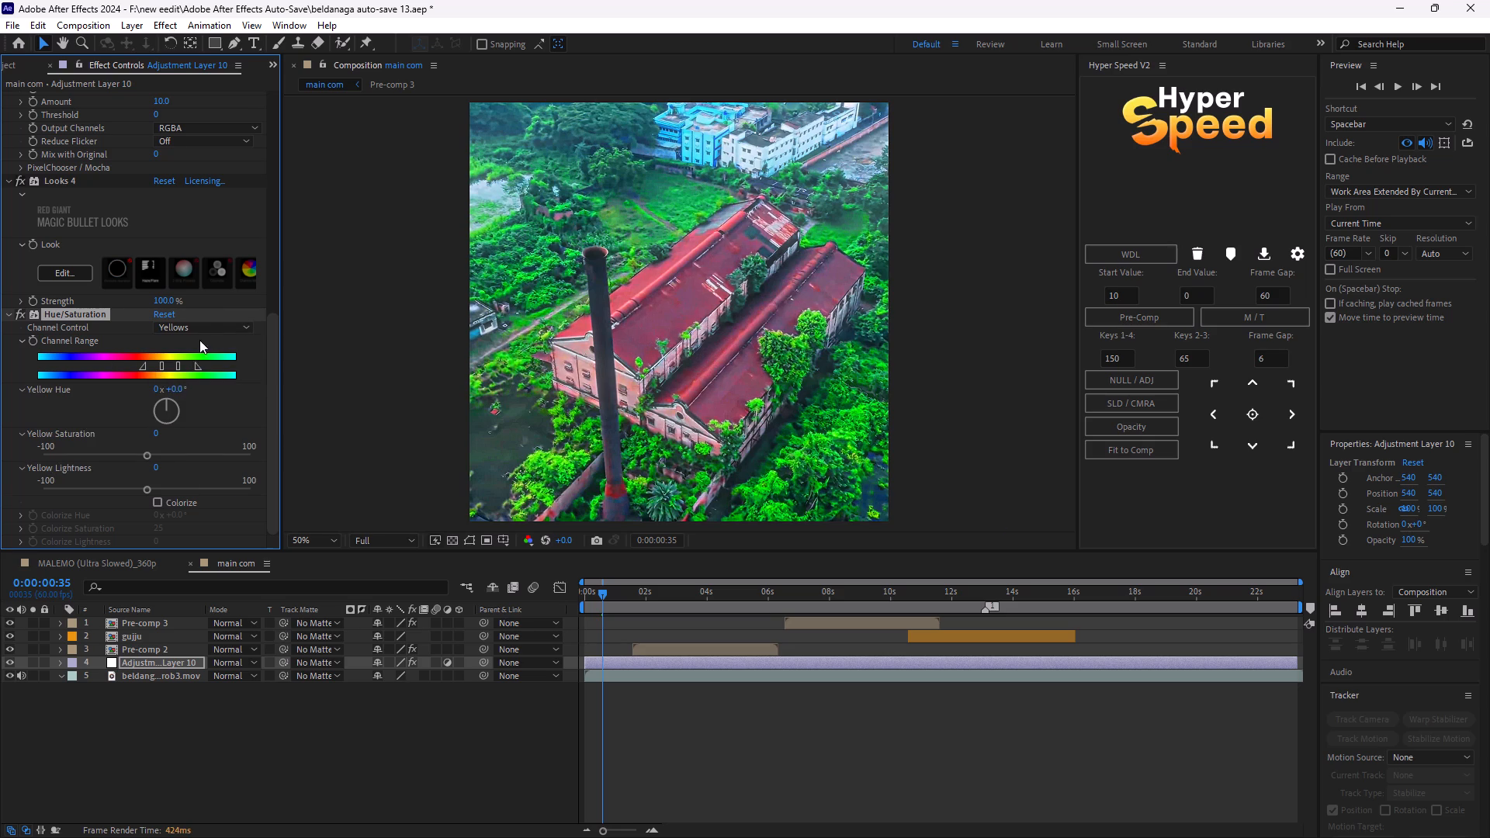
left_click(208, 327)
left_click(202, 409)
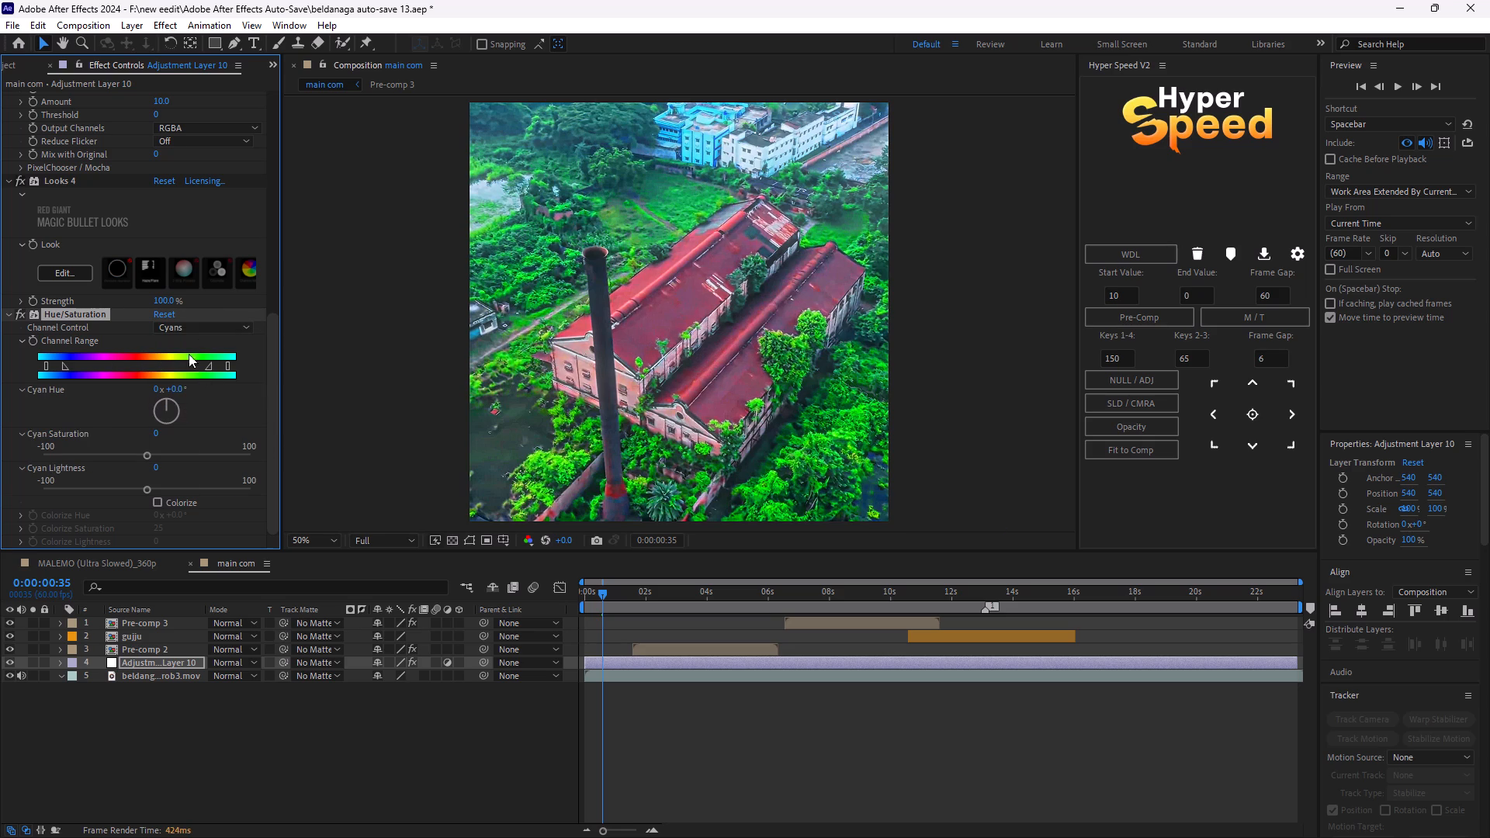
left_click(178, 451)
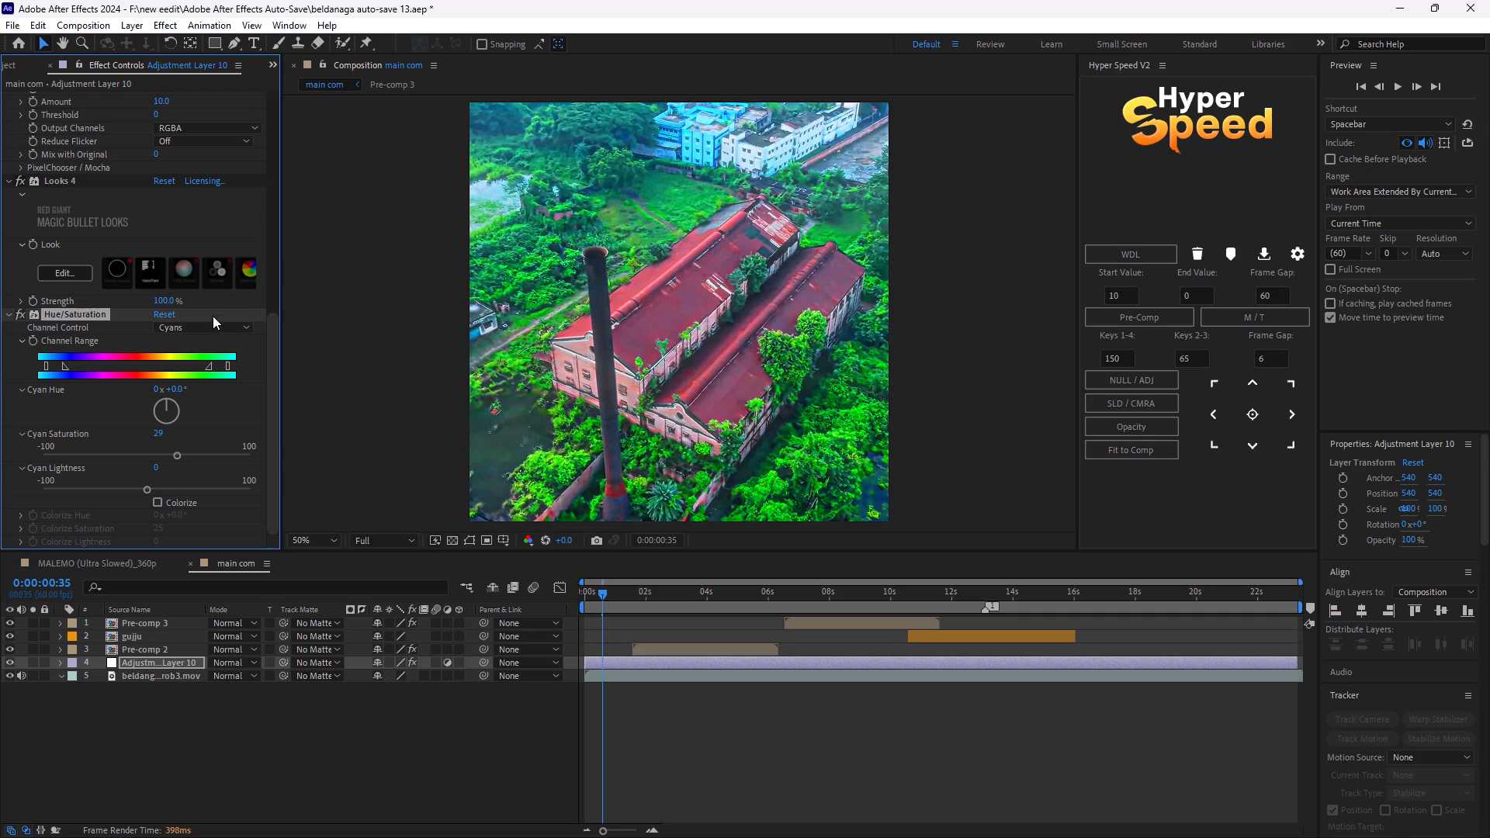
Switch the Hue/Saturation effect's Channel Control to Blues and raise Blue Saturation to 18.
left_click(211, 332)
left_click(198, 424)
left_click(207, 324)
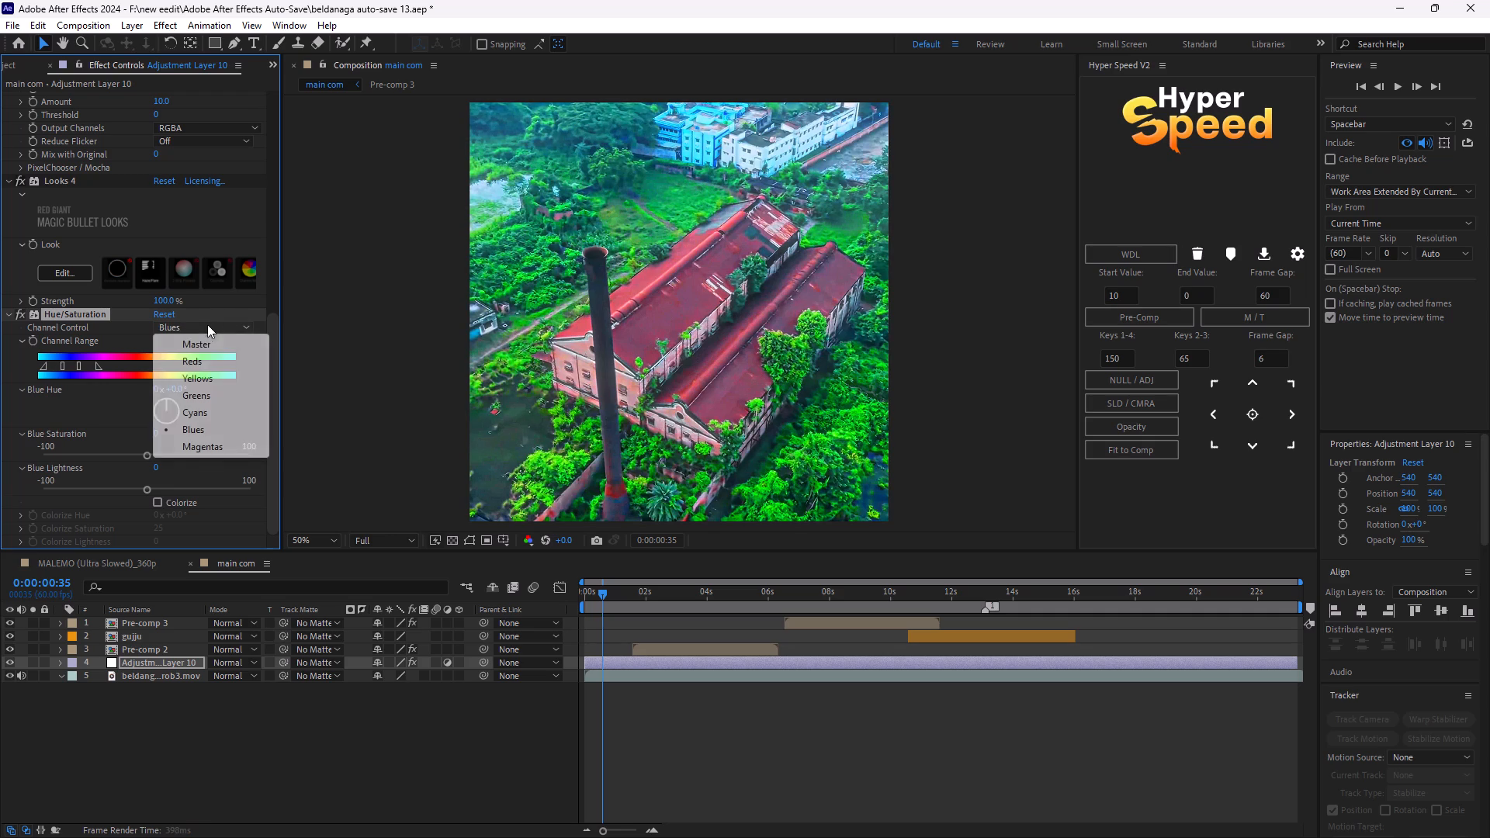
left_click(161, 465)
left_click(165, 452)
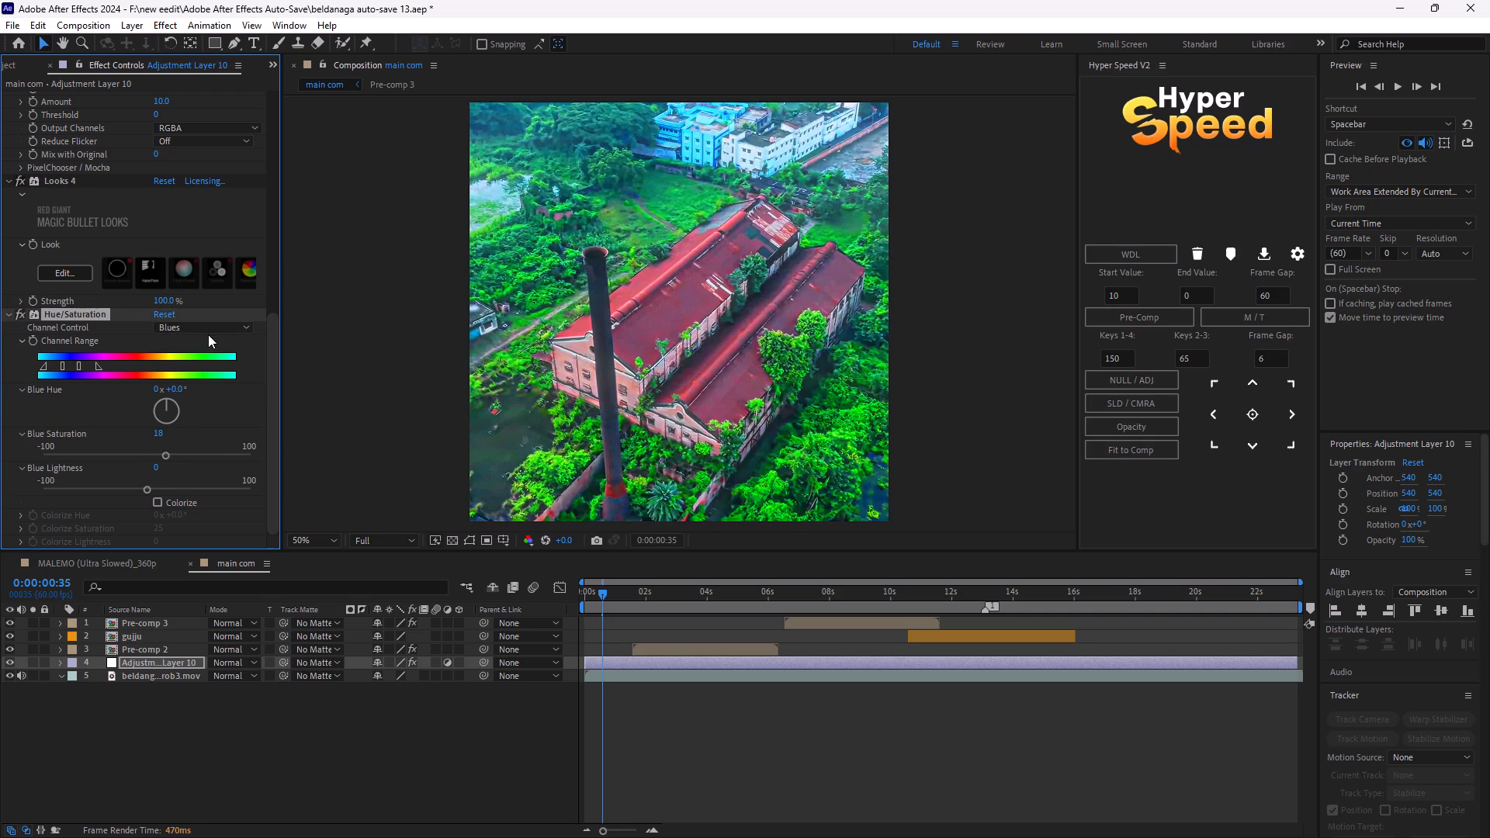
Switch the Hue/Saturation effect's Channel Control to Magentas and raise Magenta Saturation to 24.
left_click(211, 327)
left_click(205, 441)
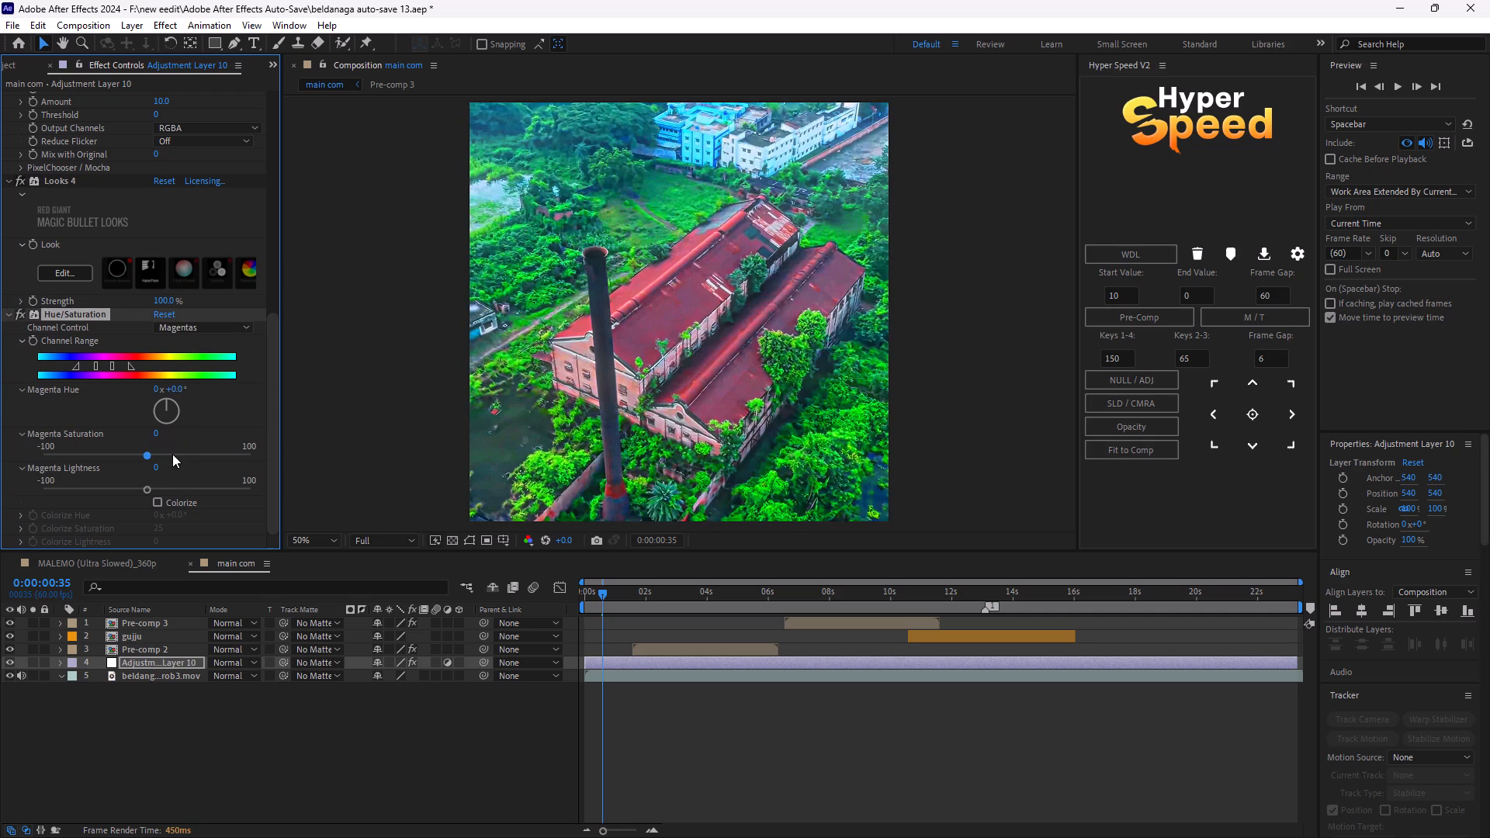
left_click(172, 454)
Check the regraded footage at about 0:00:03:26, 0:00:04:54 and 0:00:07:56.
left_click_drag(602, 592, 612, 594)
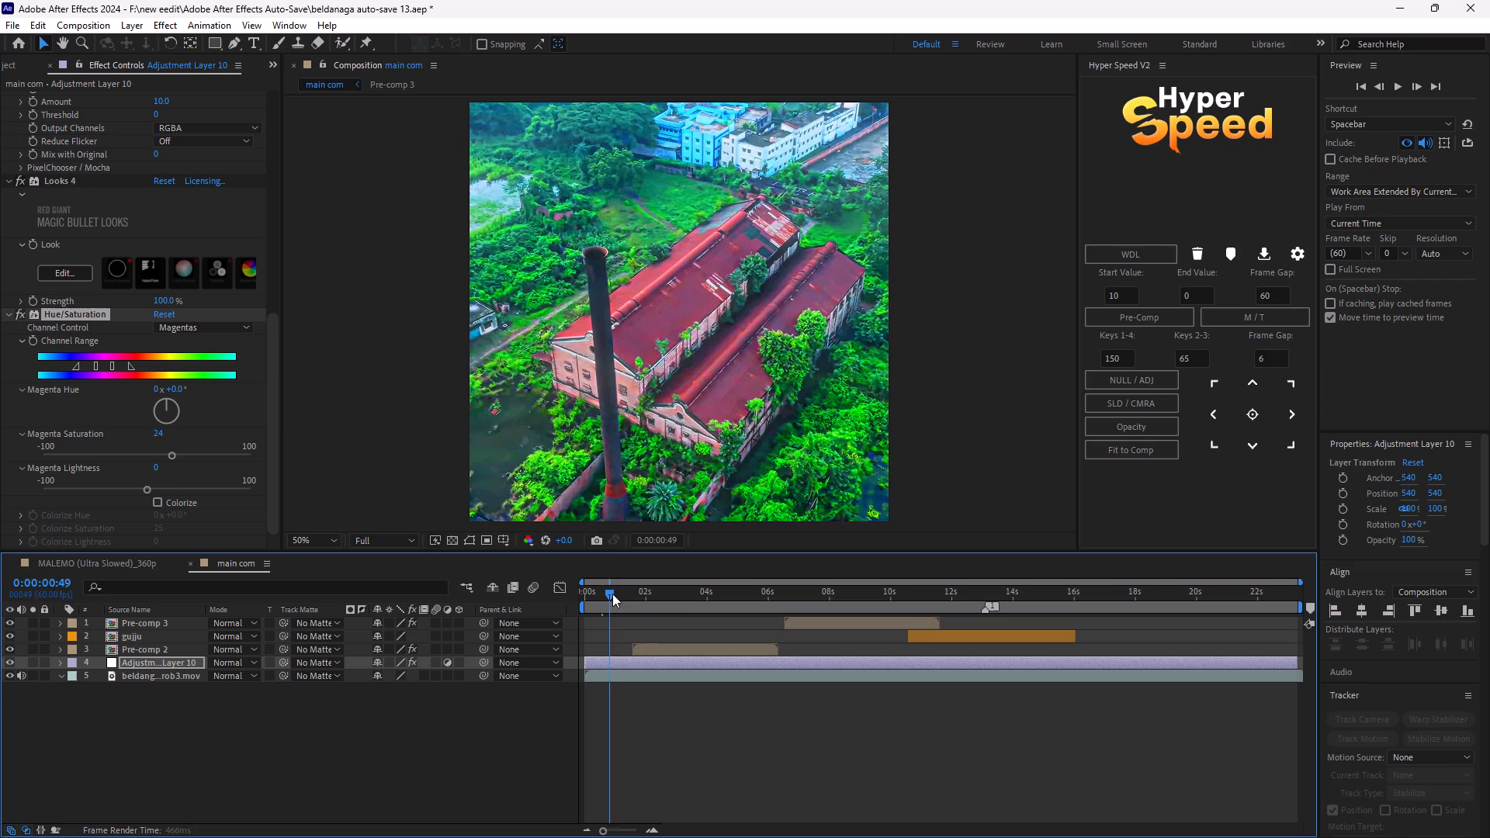
left_click_drag(612, 594, 689, 604)
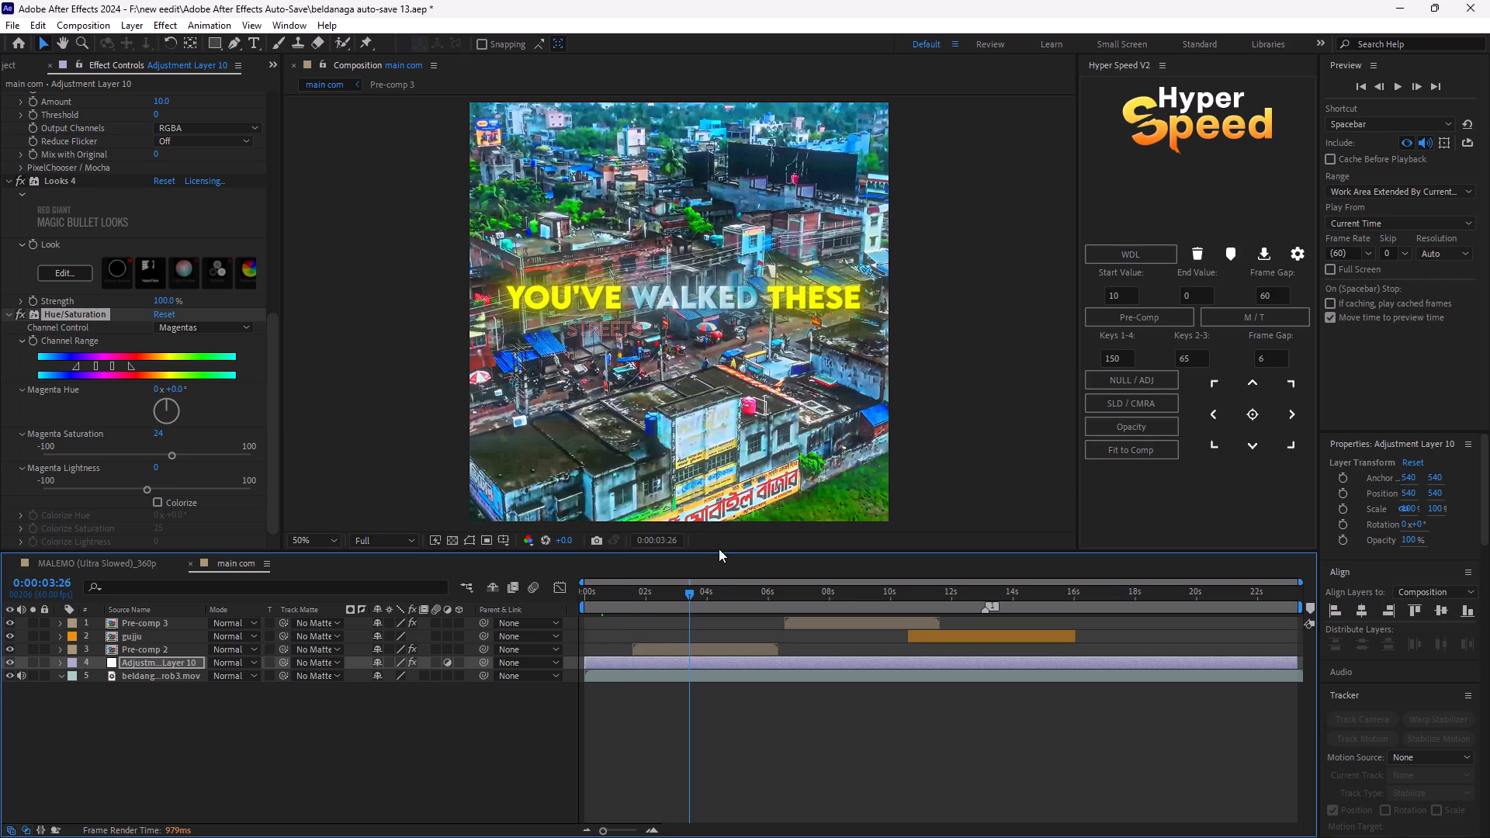
left_click_drag(691, 589, 736, 601)
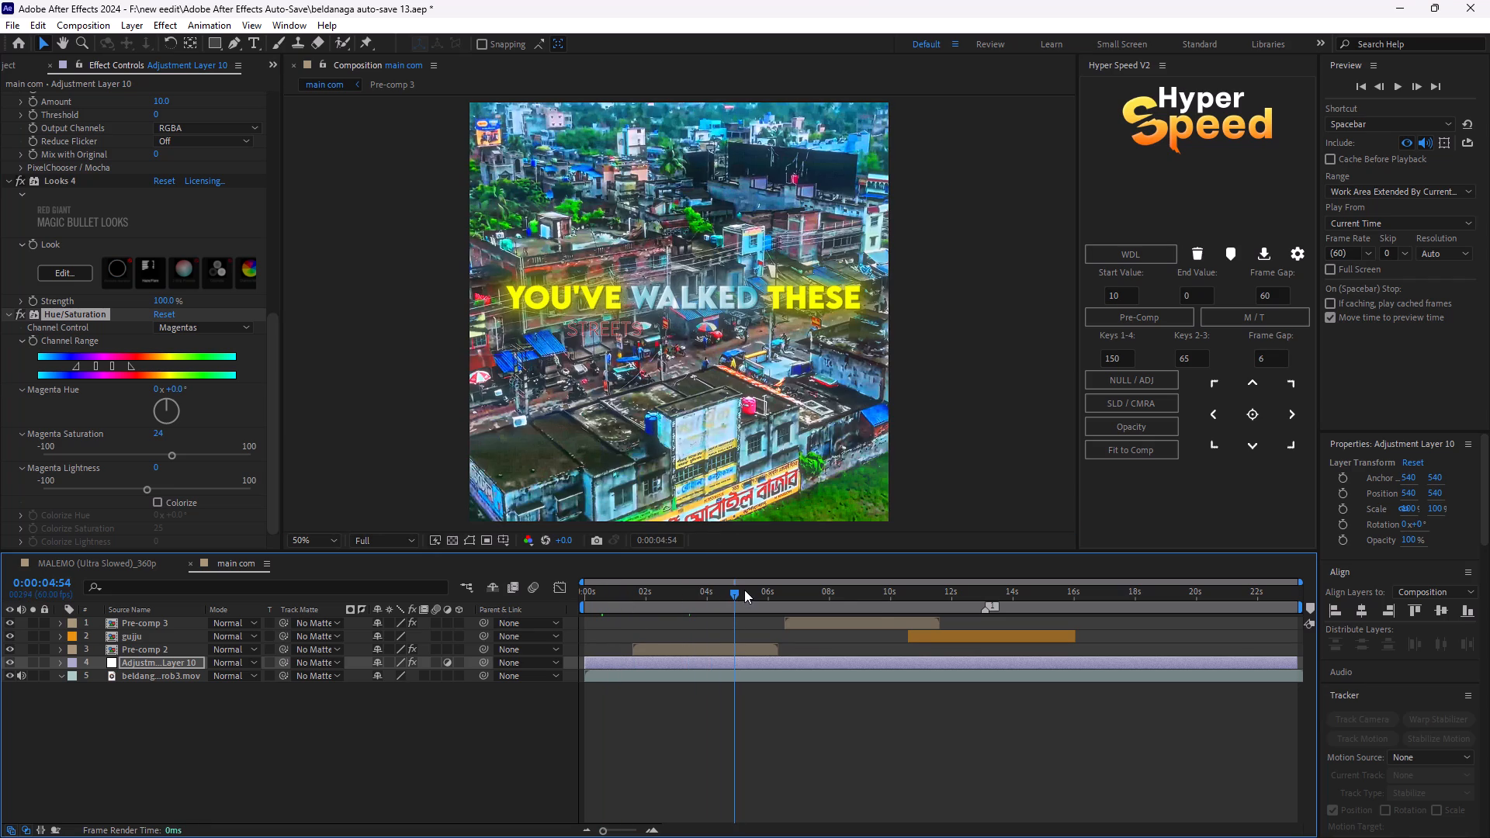
left_click_drag(741, 589, 827, 608)
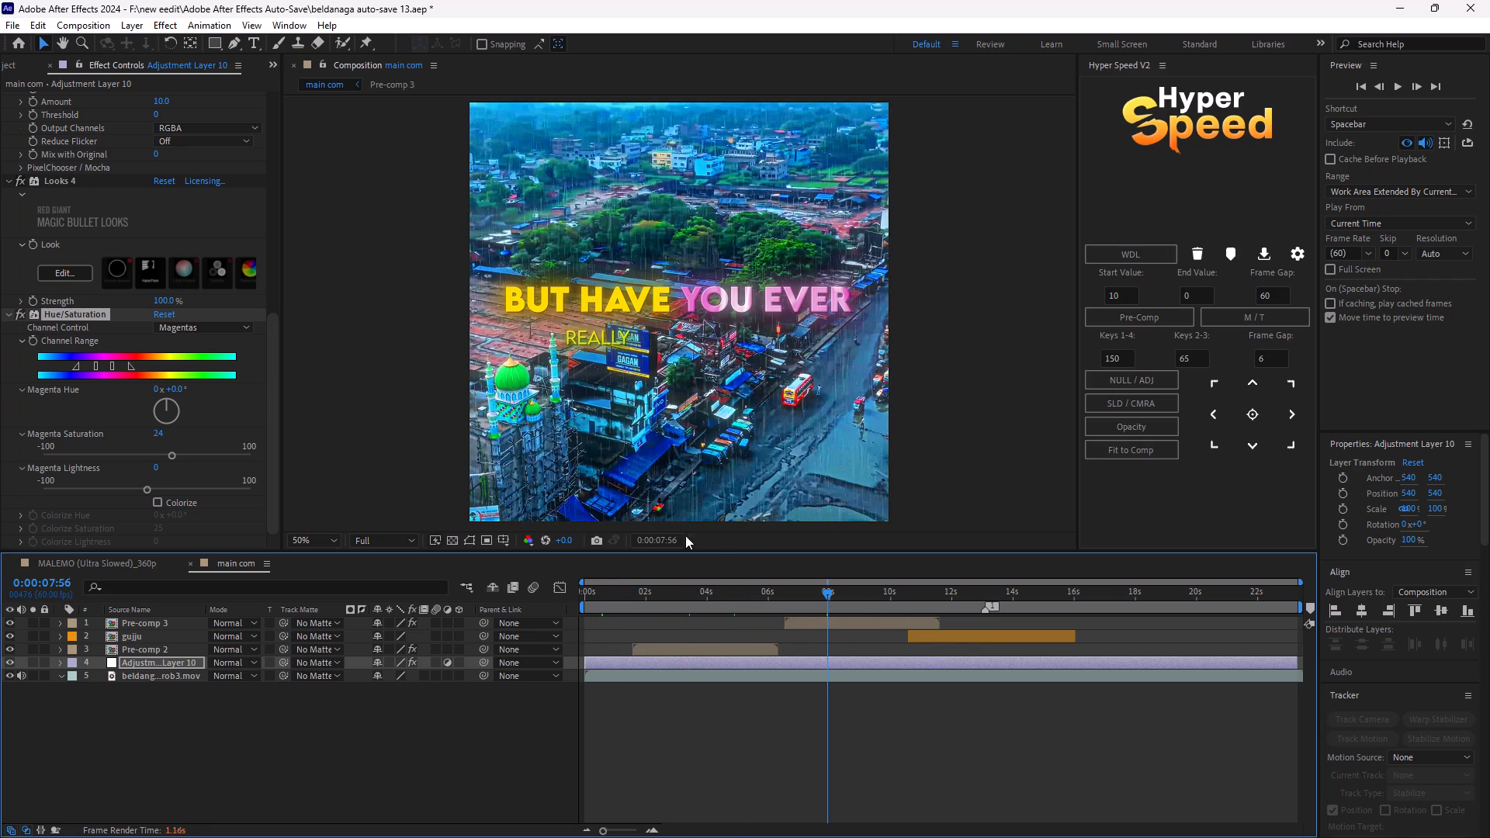
Set the main com preview resolution to Quarter.
left_click(411, 543)
left_click(383, 633)
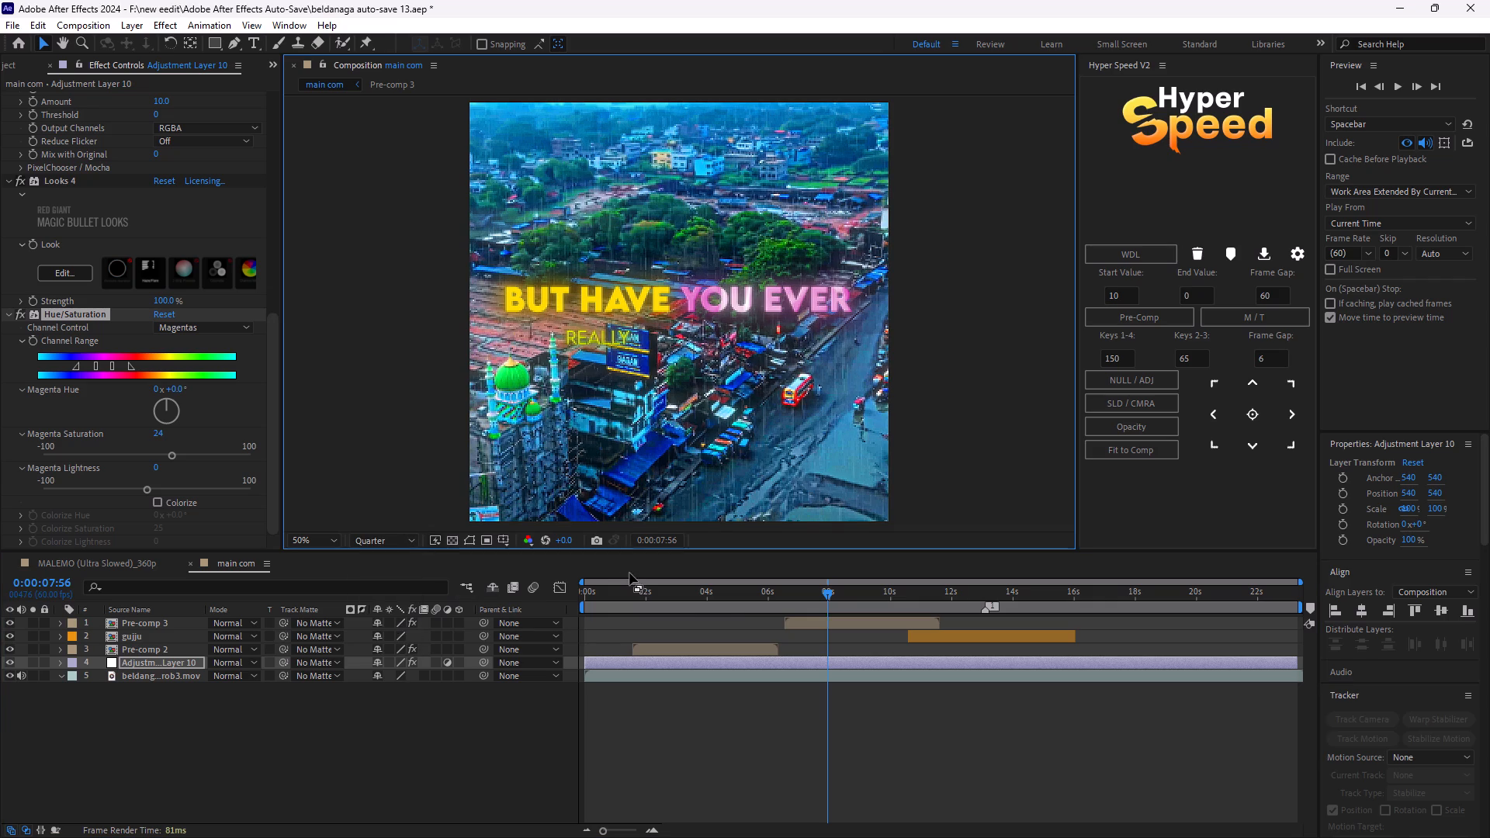
Play the regraded main com composition from 0:00:00:00 to review the colour grade in motion.
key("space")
left_click_drag(831, 595, 518, 610)
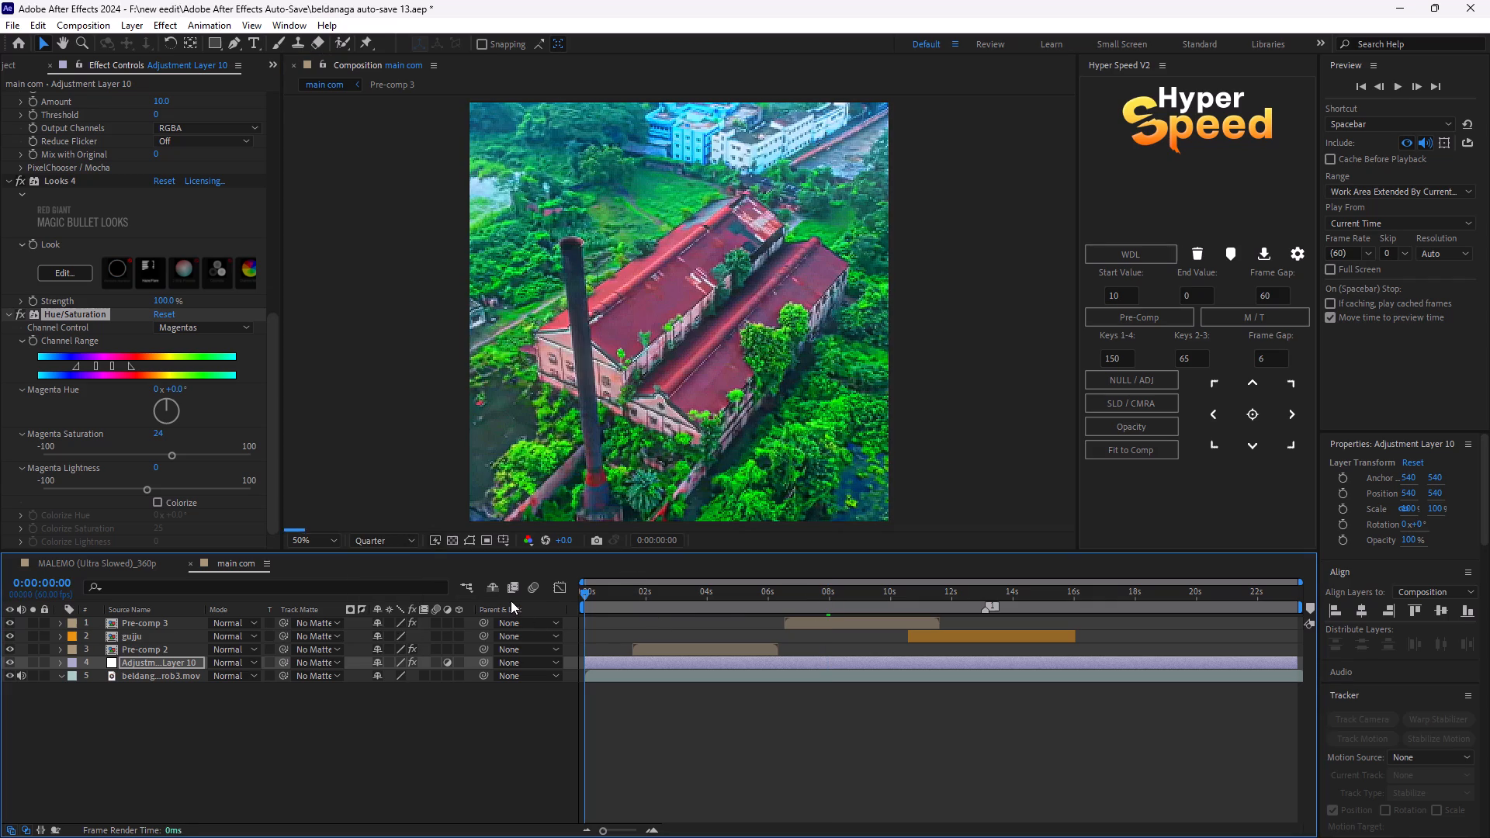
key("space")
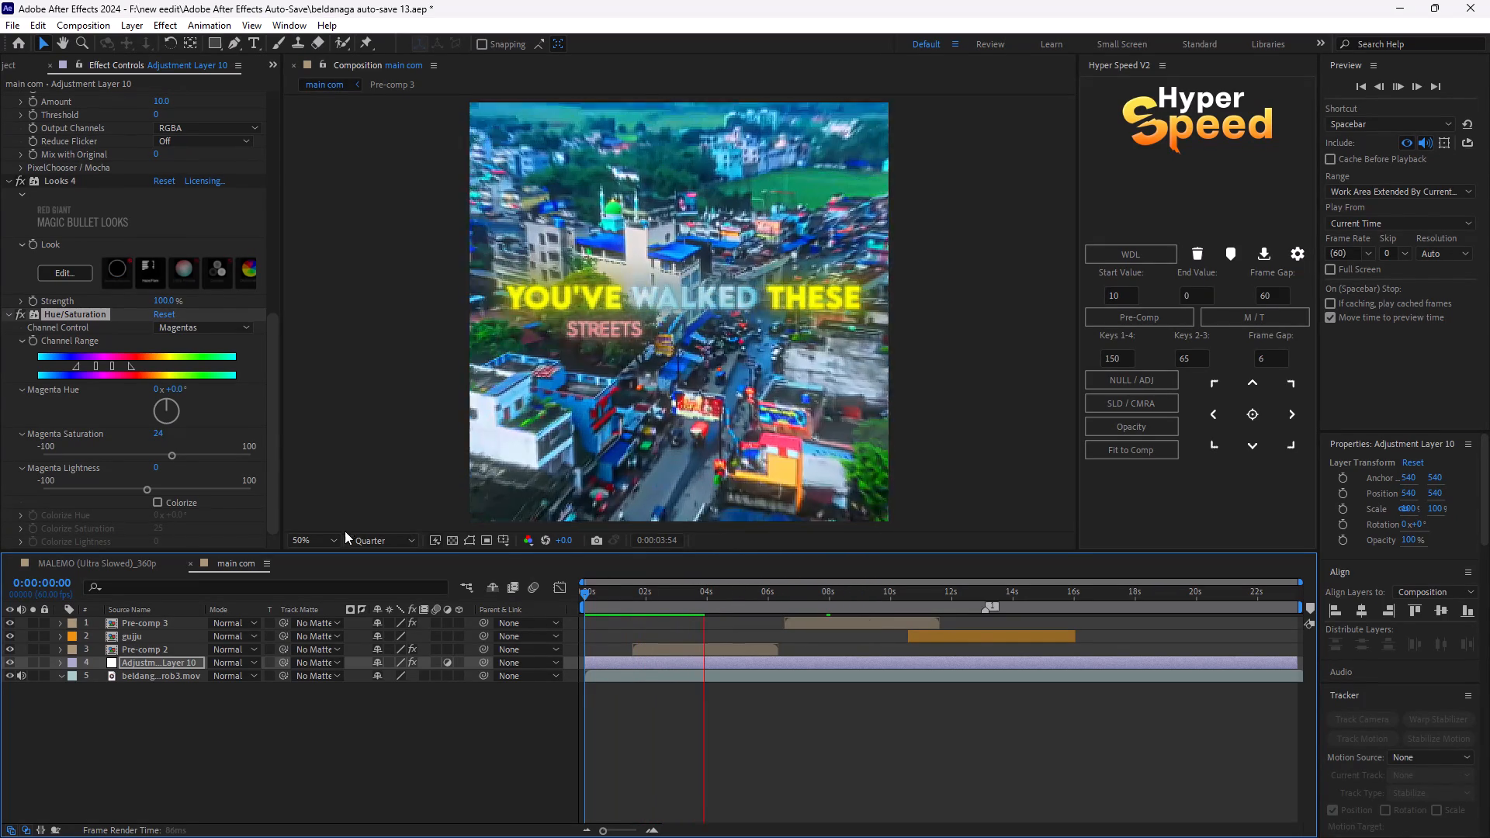
Set the Composition viewer's magnification to fit the view.
left_click(326, 542)
left_click(338, 567)
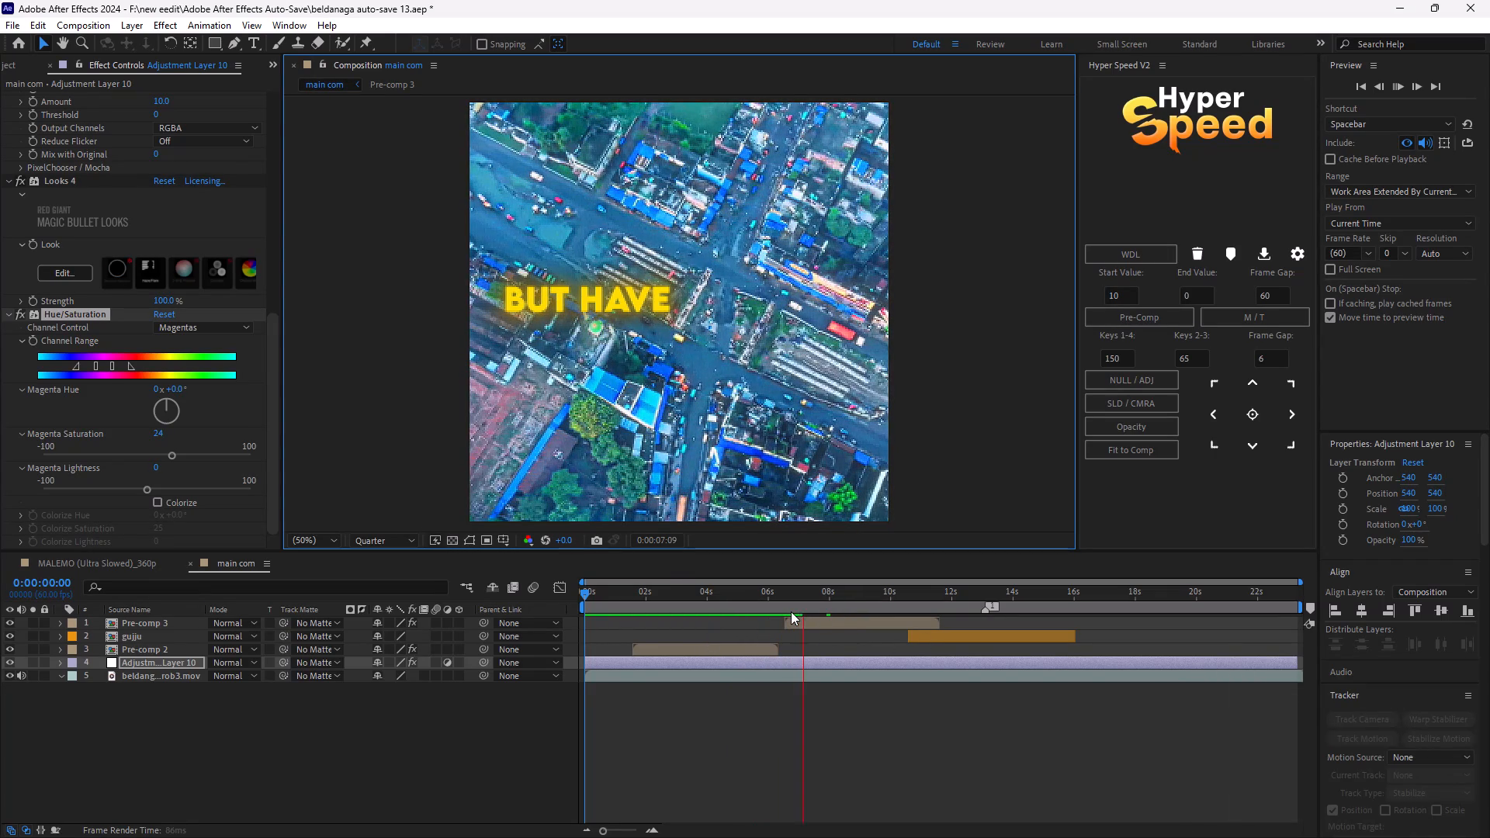
Replay the composition from the start to about 10 seconds, then go back to the footage at about 9 seconds.
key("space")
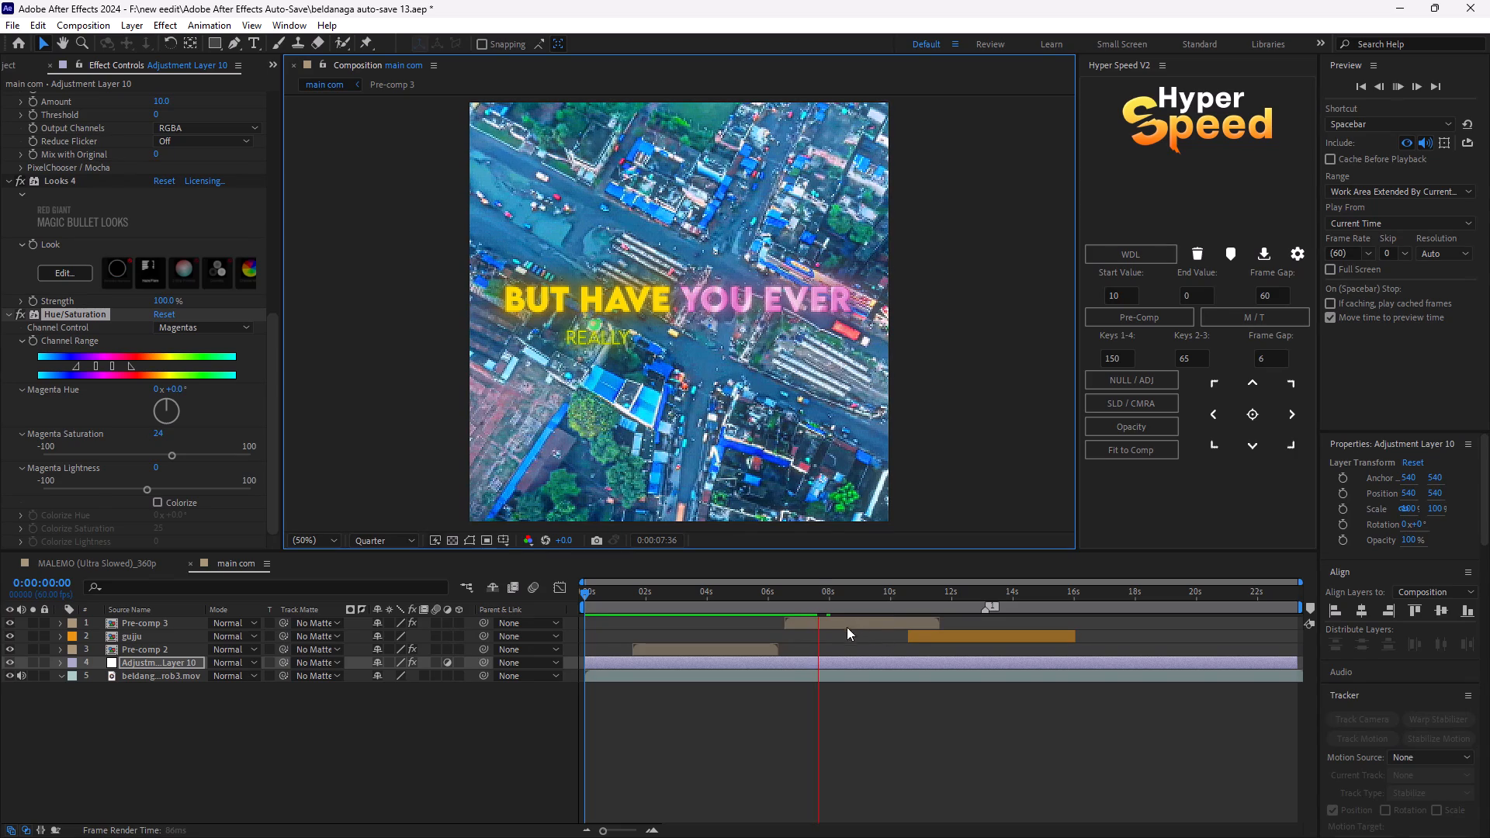
left_click_drag(824, 592, 545, 616)
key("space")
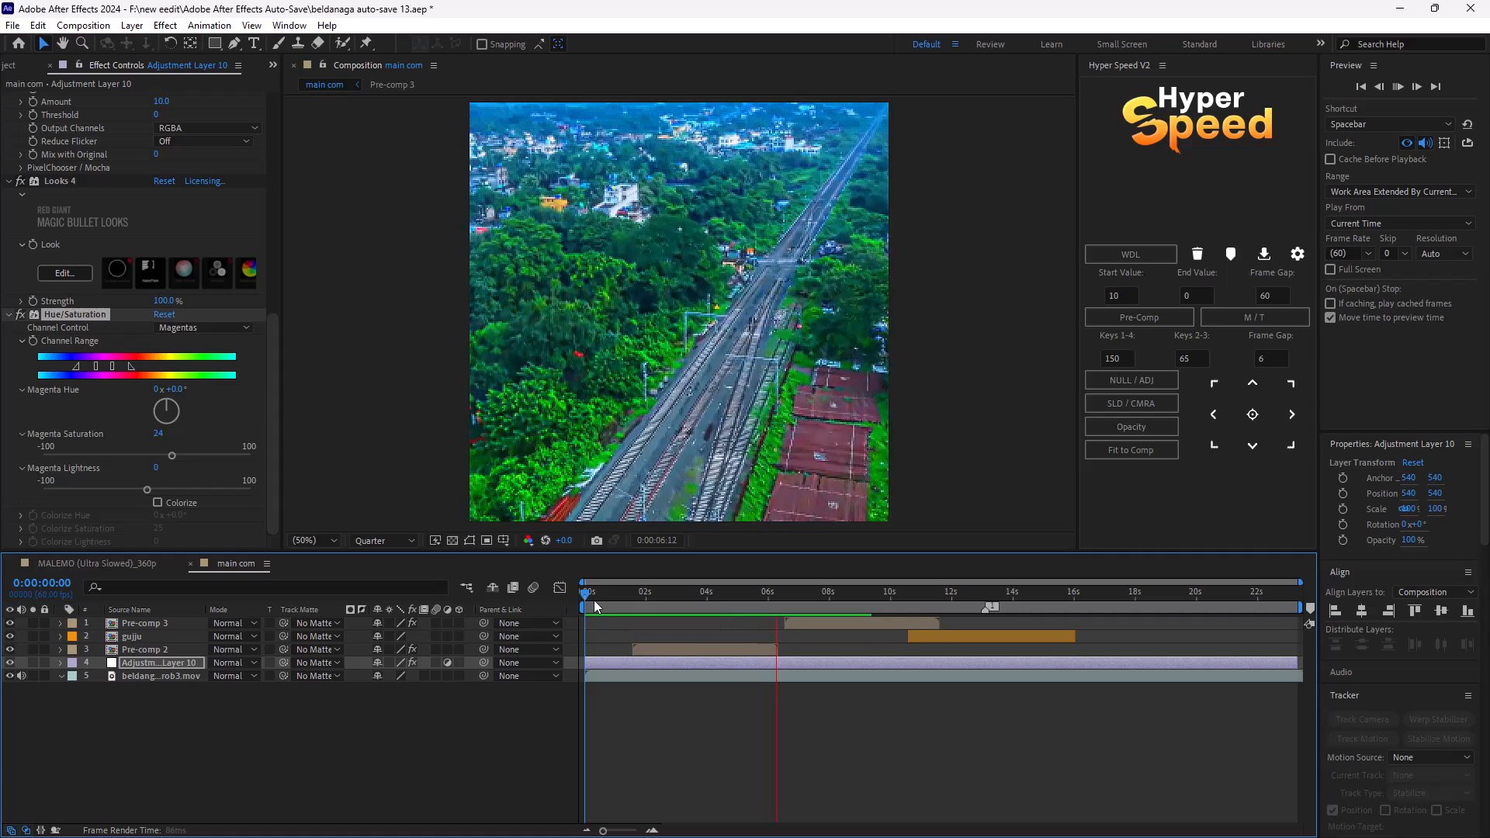
scroll(132, 431, "up", 7)
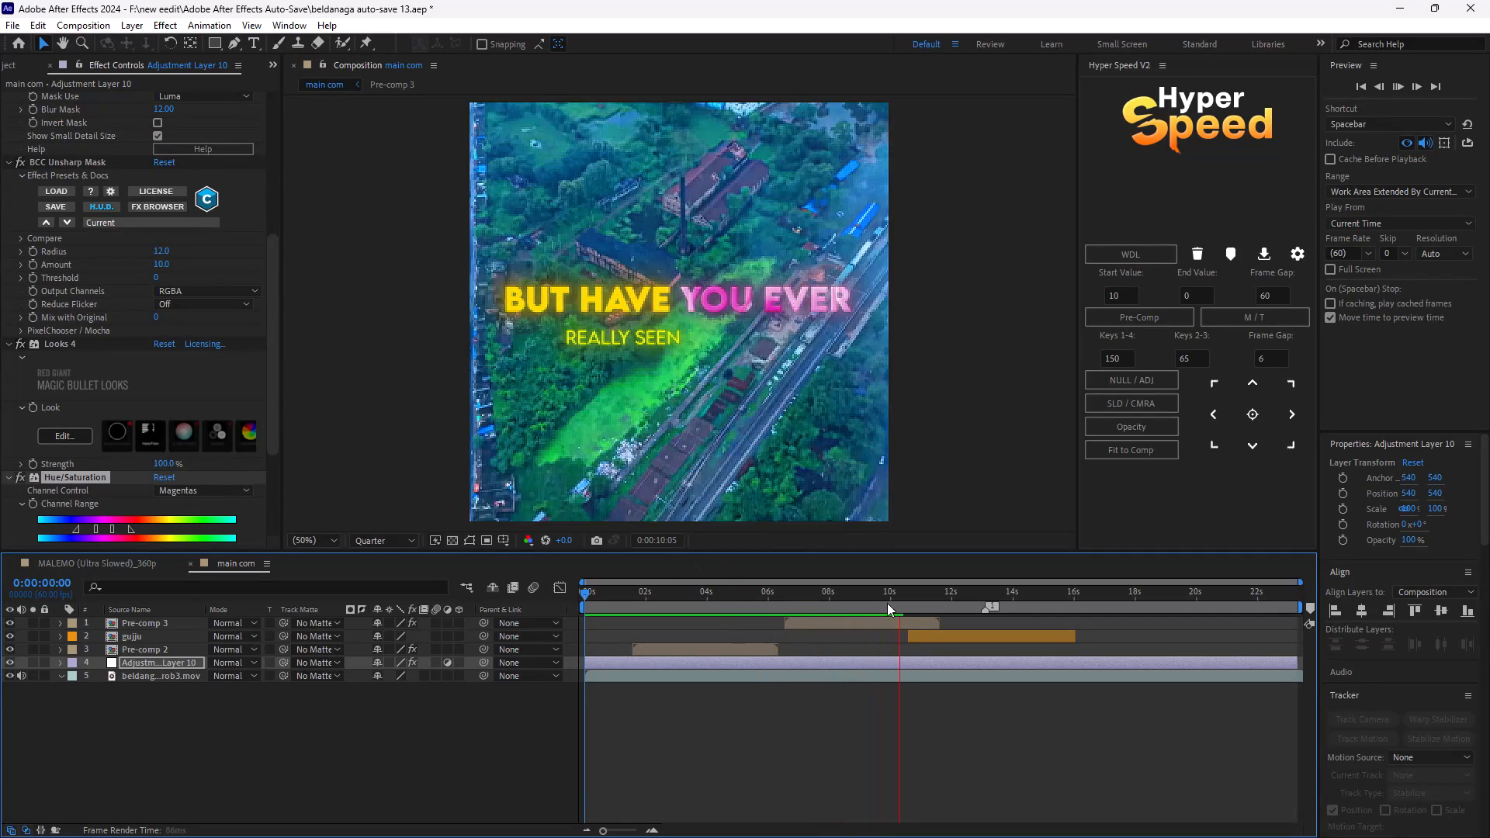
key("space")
left_click_drag(913, 599, 872, 613)
Open the adjustment layer's look in the Magic Bullet Looks editor and compare the footage with Chromatic Aberration on and off, leaving it off.
left_click(84, 437)
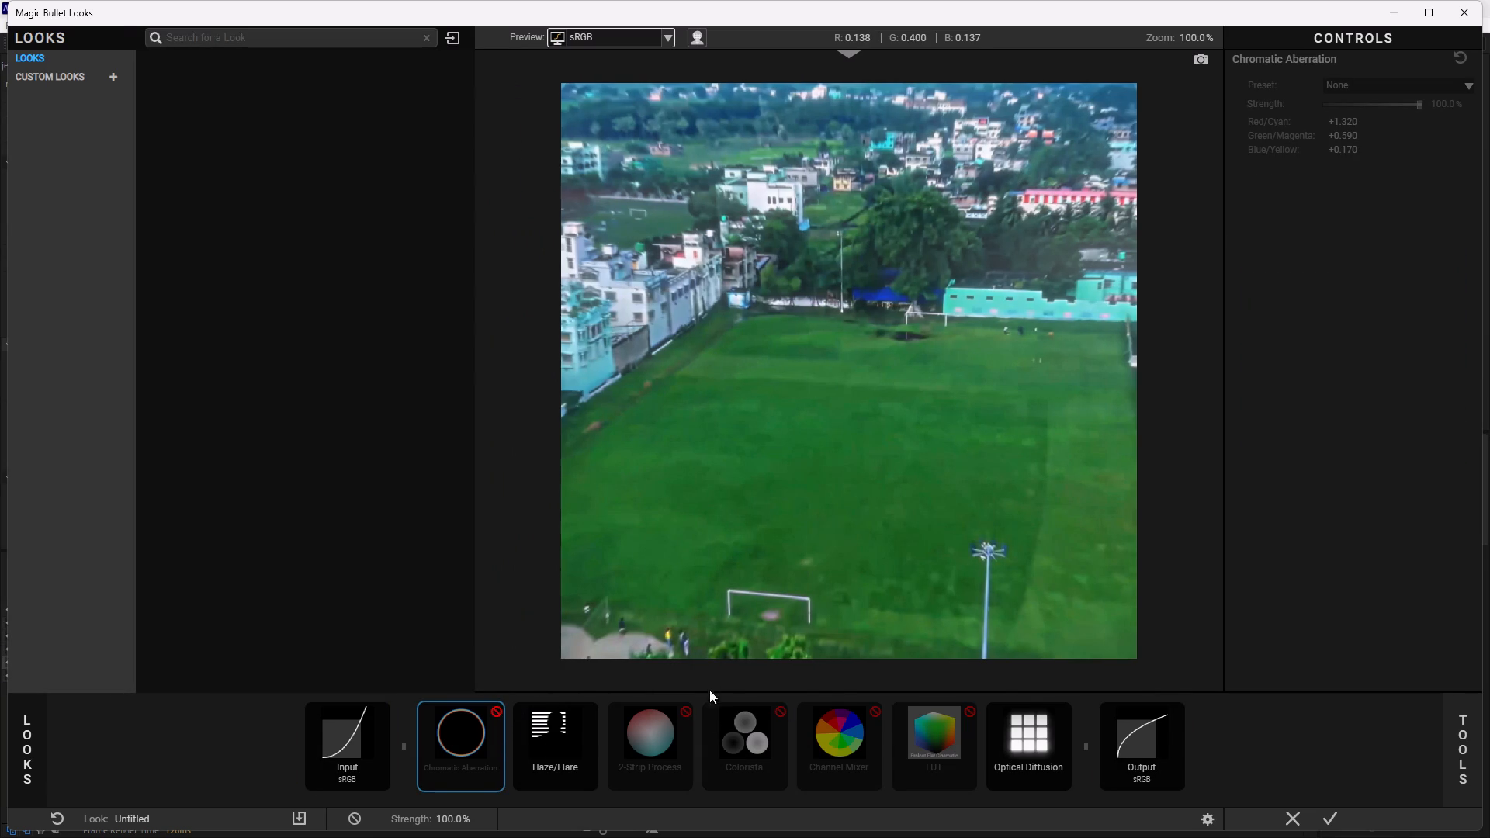
left_click(500, 711)
left_click(500, 711)
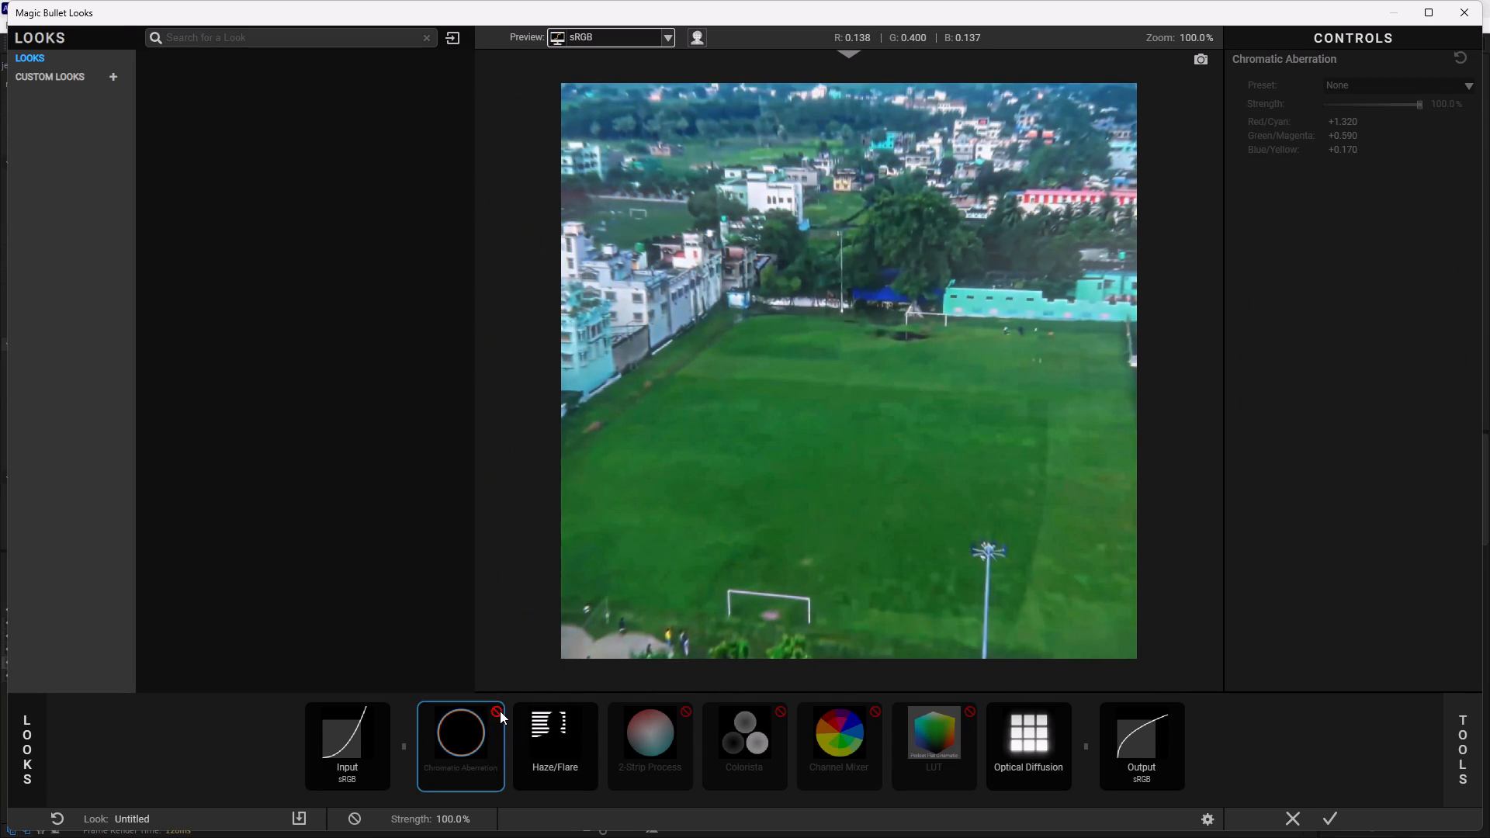
left_click(500, 711)
left_click(501, 711)
left_click(499, 710)
left_click(499, 710)
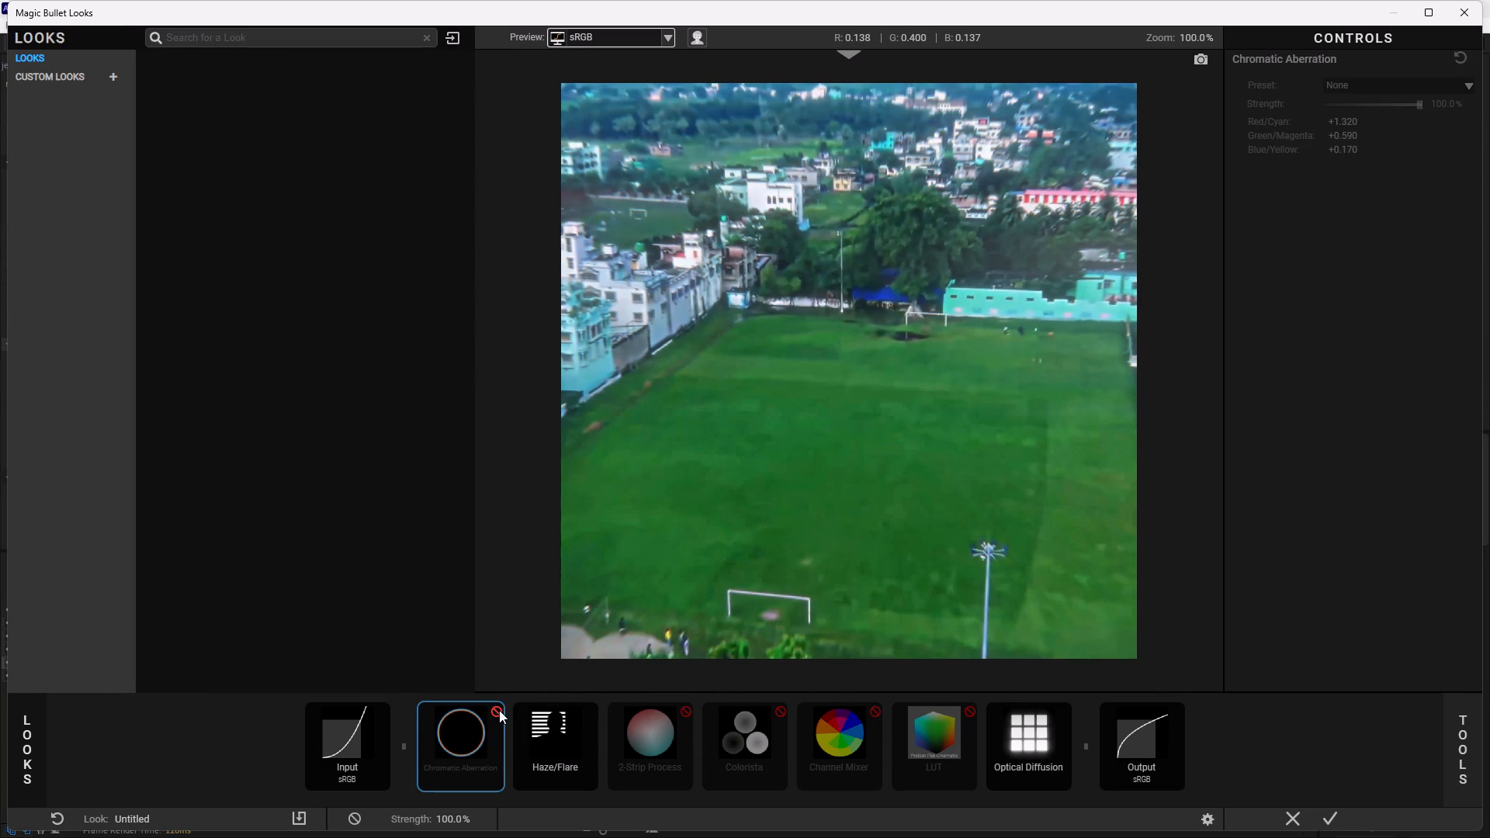
left_click(499, 710)
left_click(499, 710)
left_click(499, 710)
left_click(496, 710)
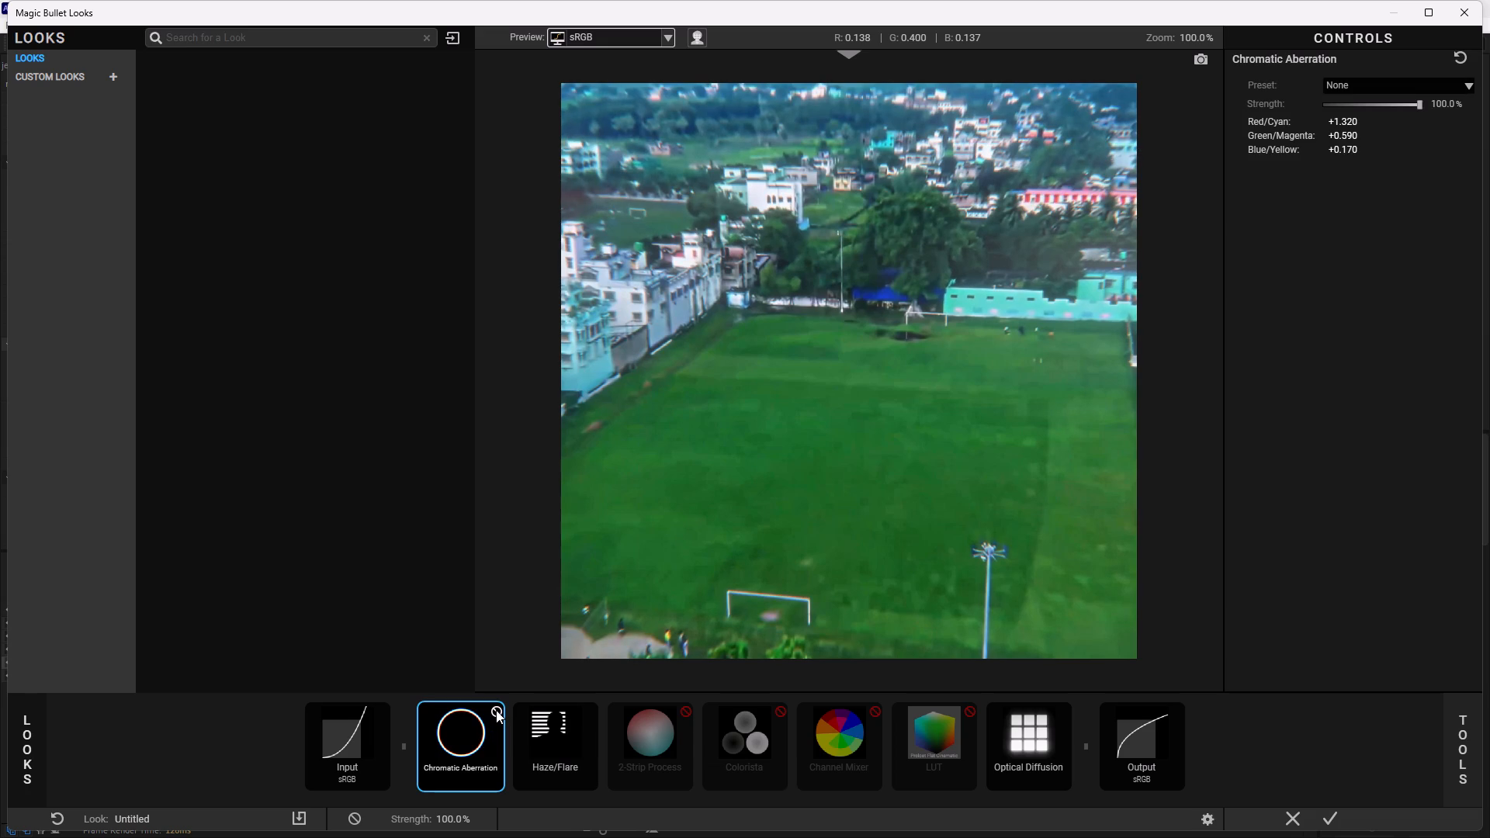
left_click(498, 715)
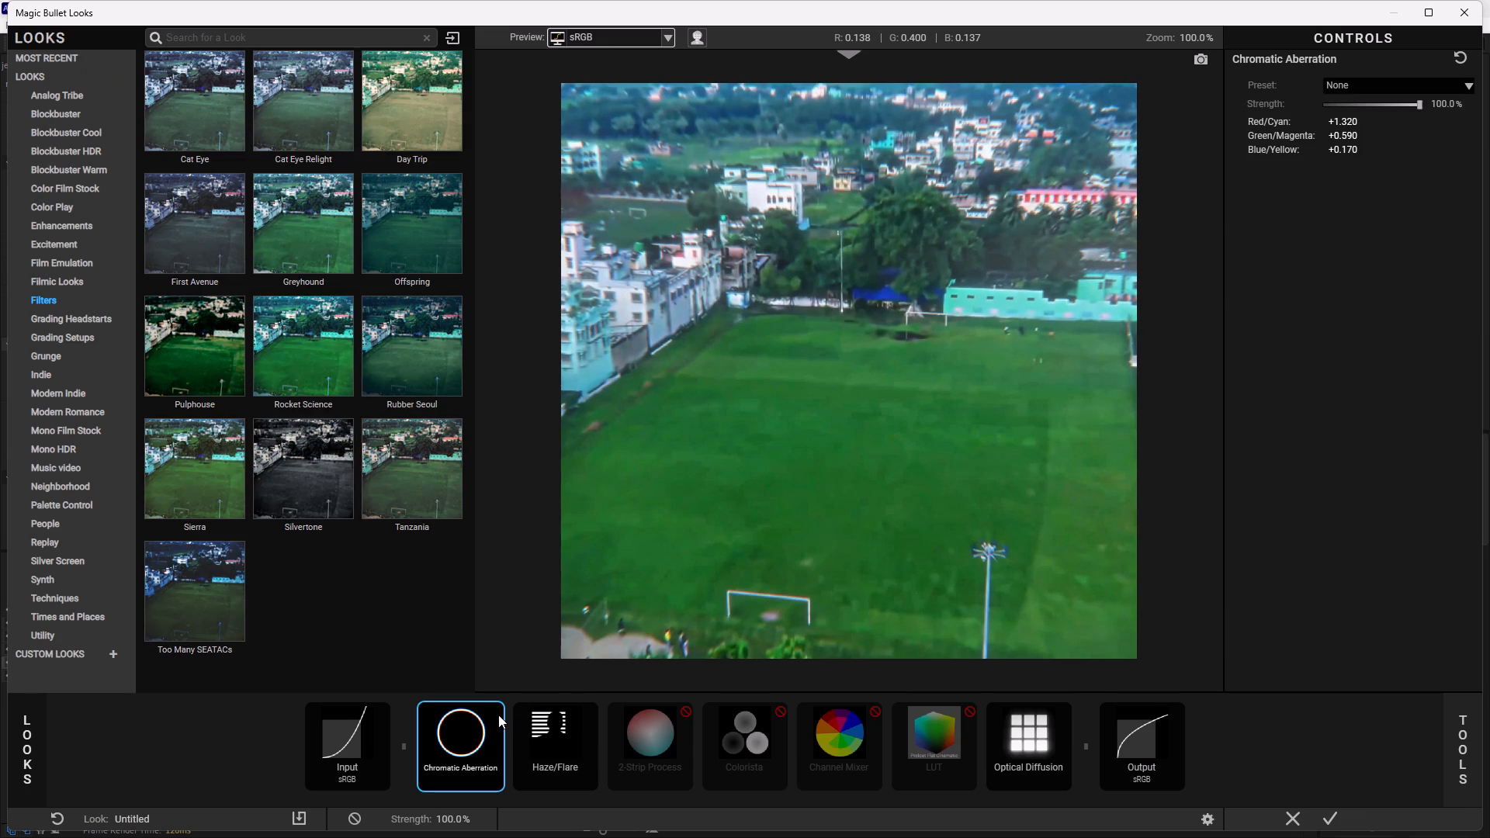
left_click(496, 707)
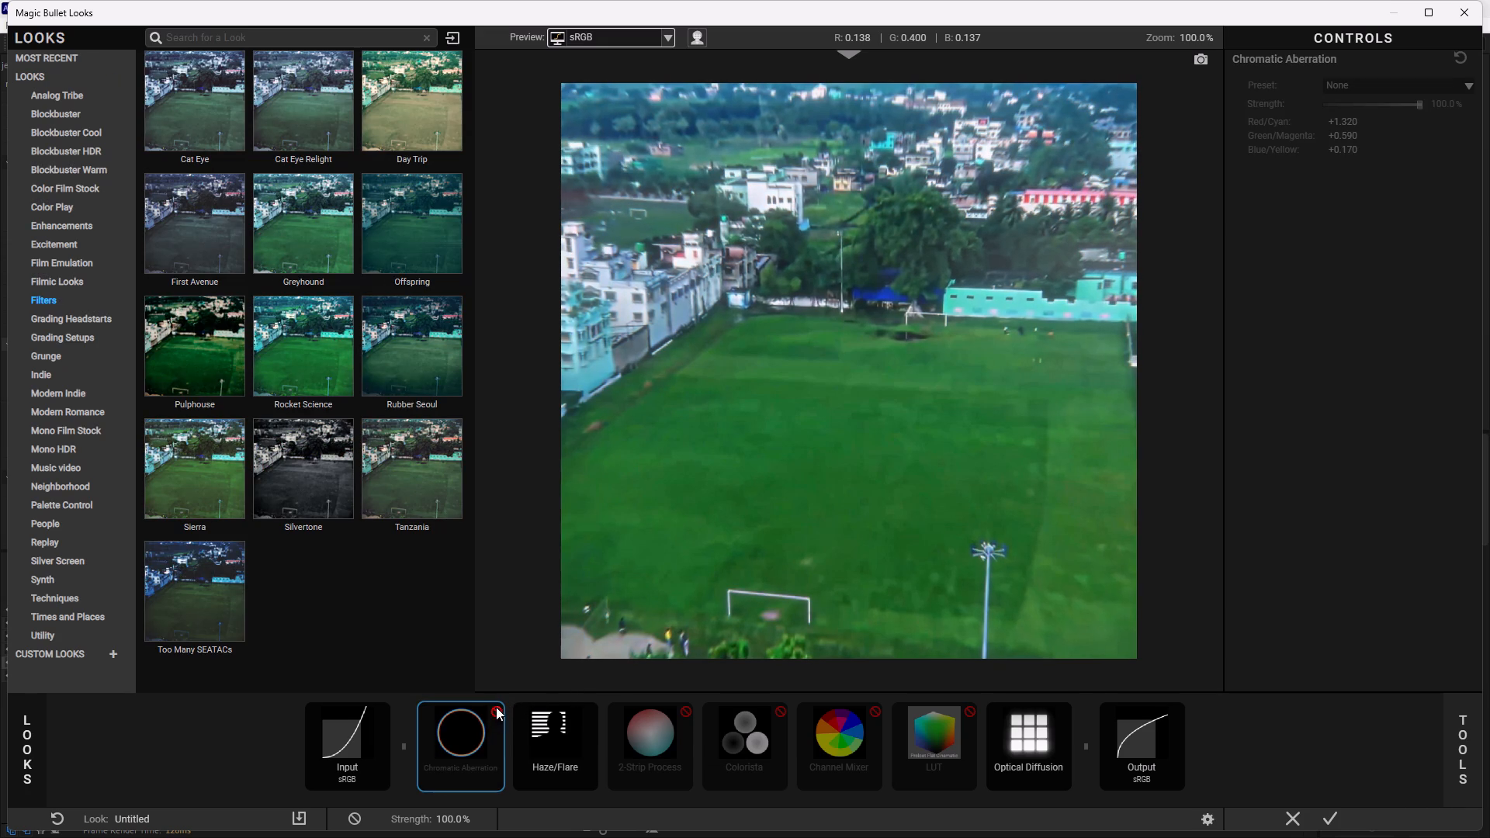
Compare the footage with the Haze/Flare tool on and off, leaving it enabled.
left_click(595, 711)
left_click(595, 711)
left_click(595, 711)
left_click(596, 711)
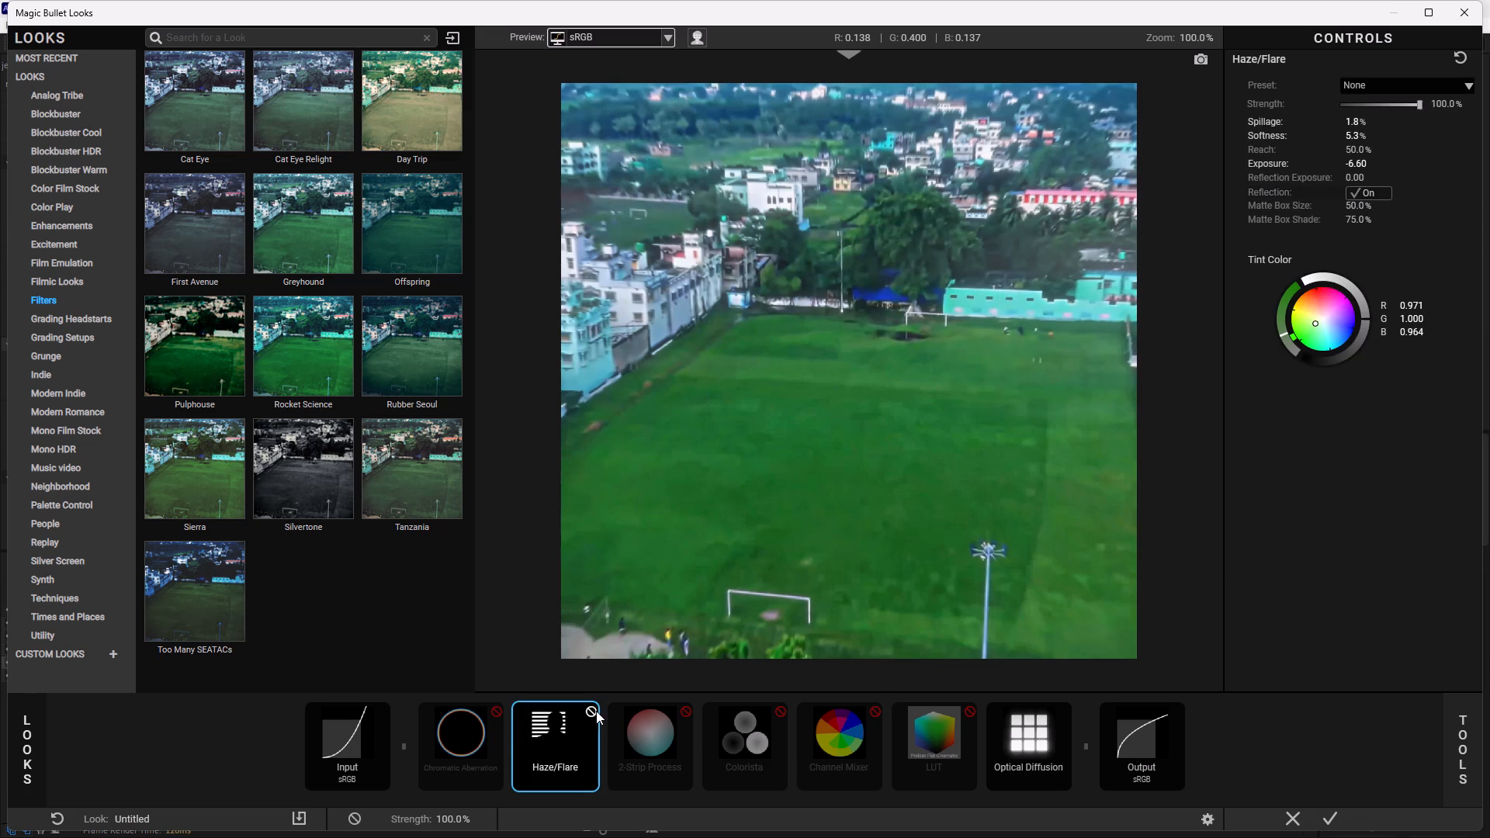
double_click(596, 711)
Set the Haze/Flare tool's Spillage to 0.5% and apply the edited look.
left_click_drag(1368, 122, 1370, 122)
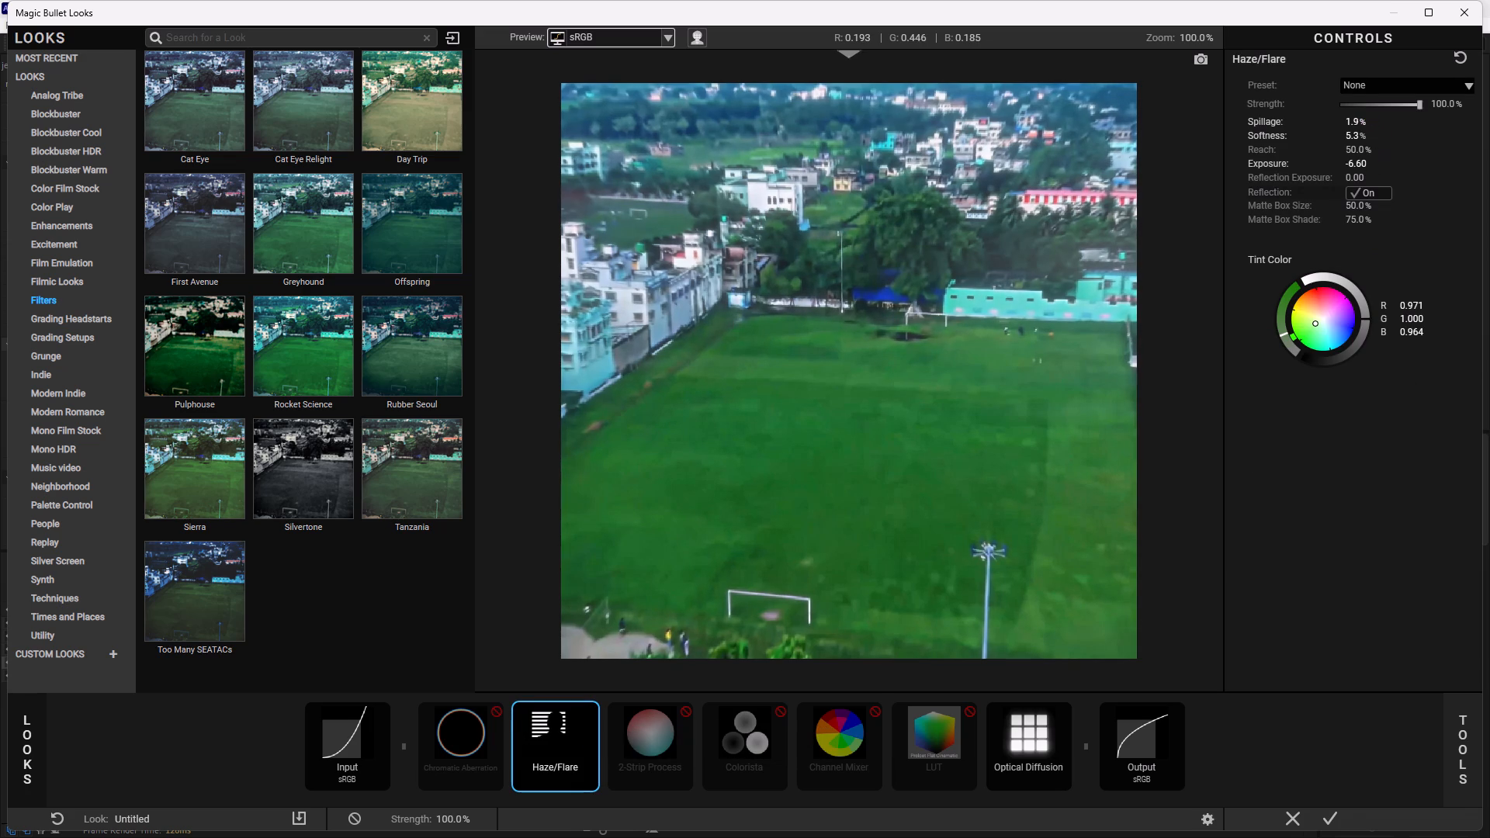
left_click_drag(1370, 122, 1489, 141)
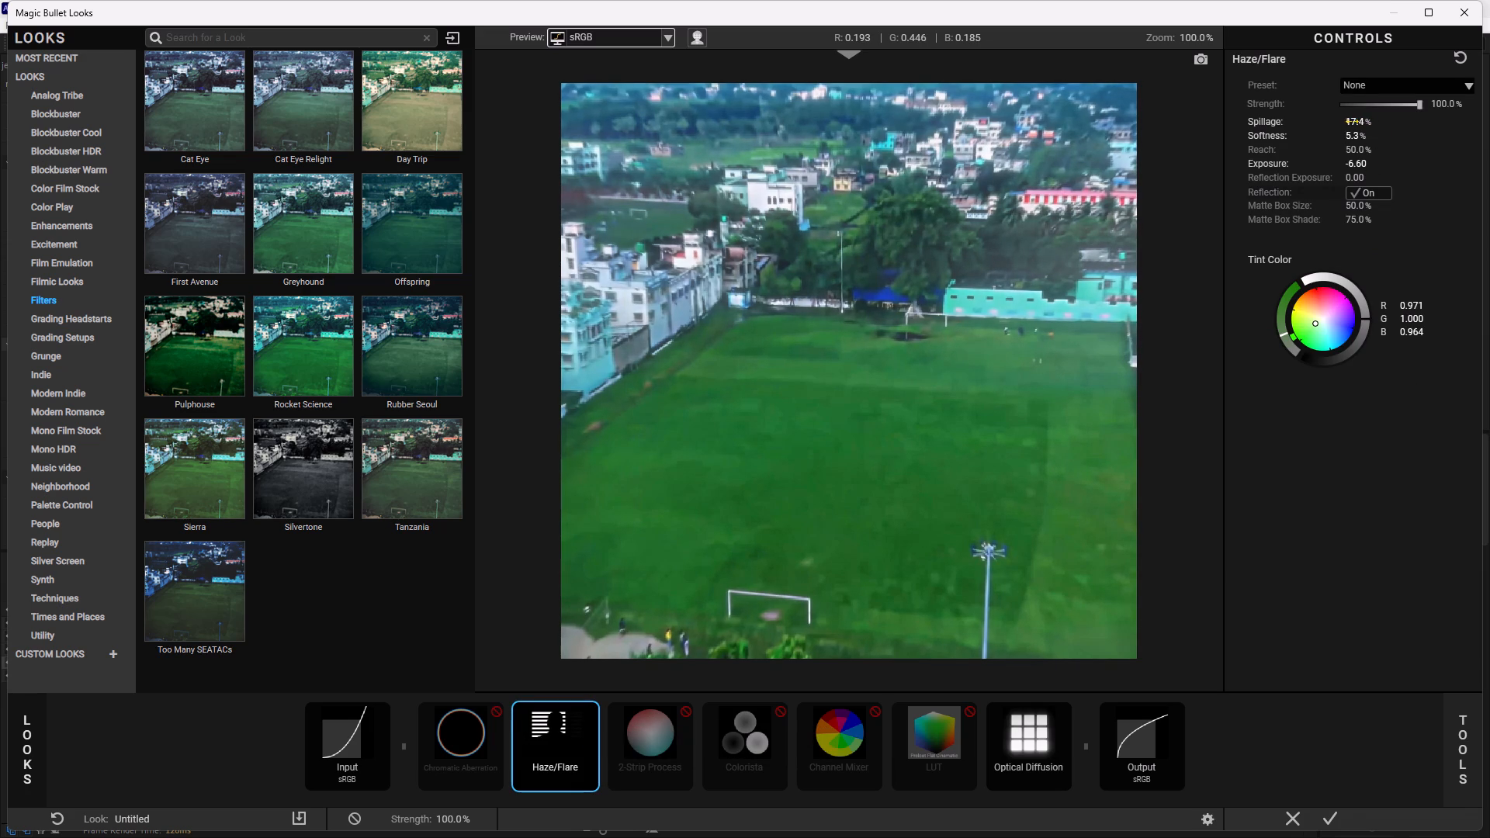
left_click_drag(1352, 121, 1096, 151)
left_click(1367, 125)
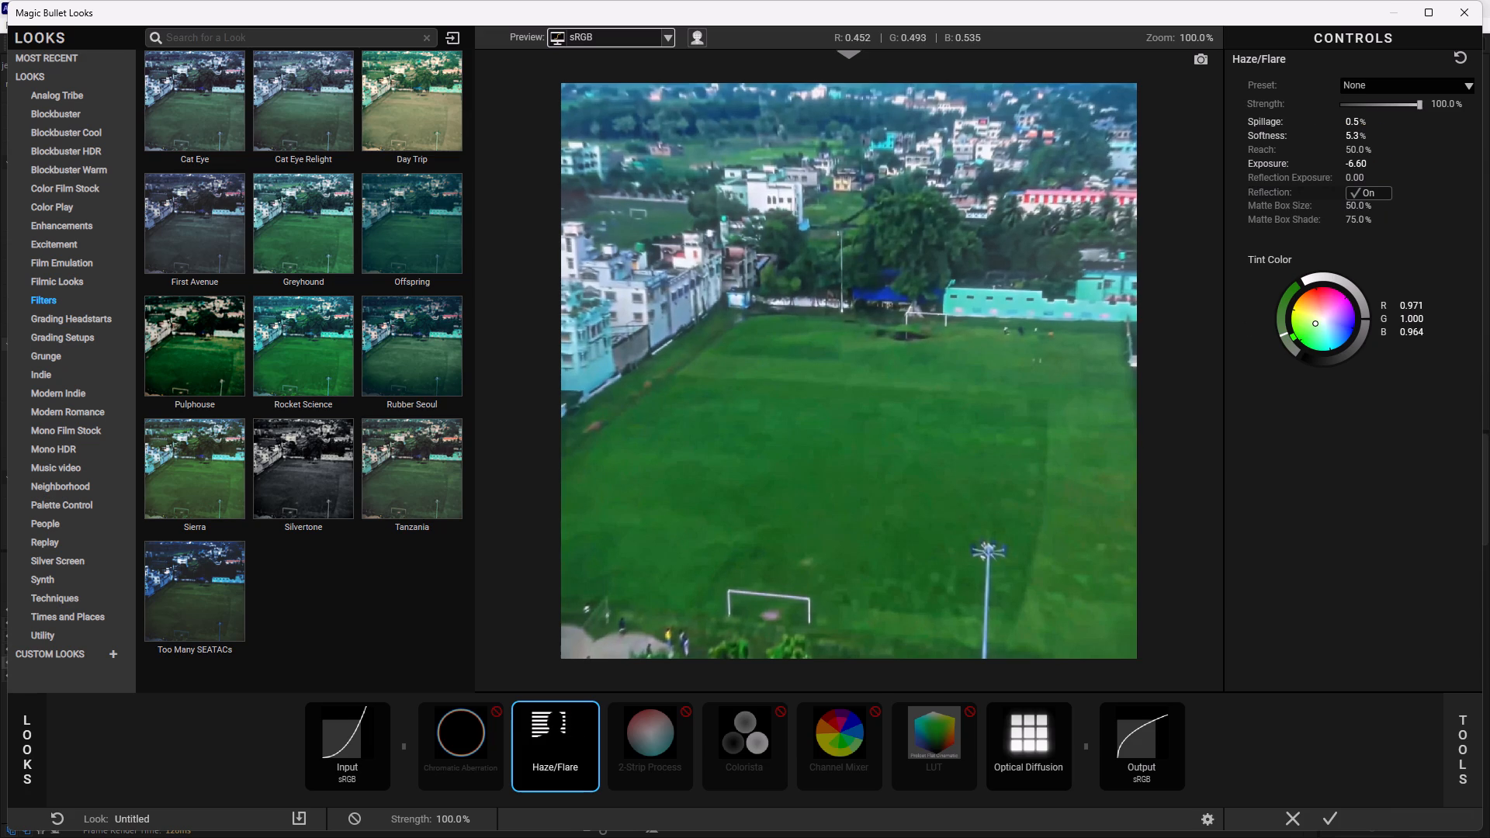
left_click(1322, 817)
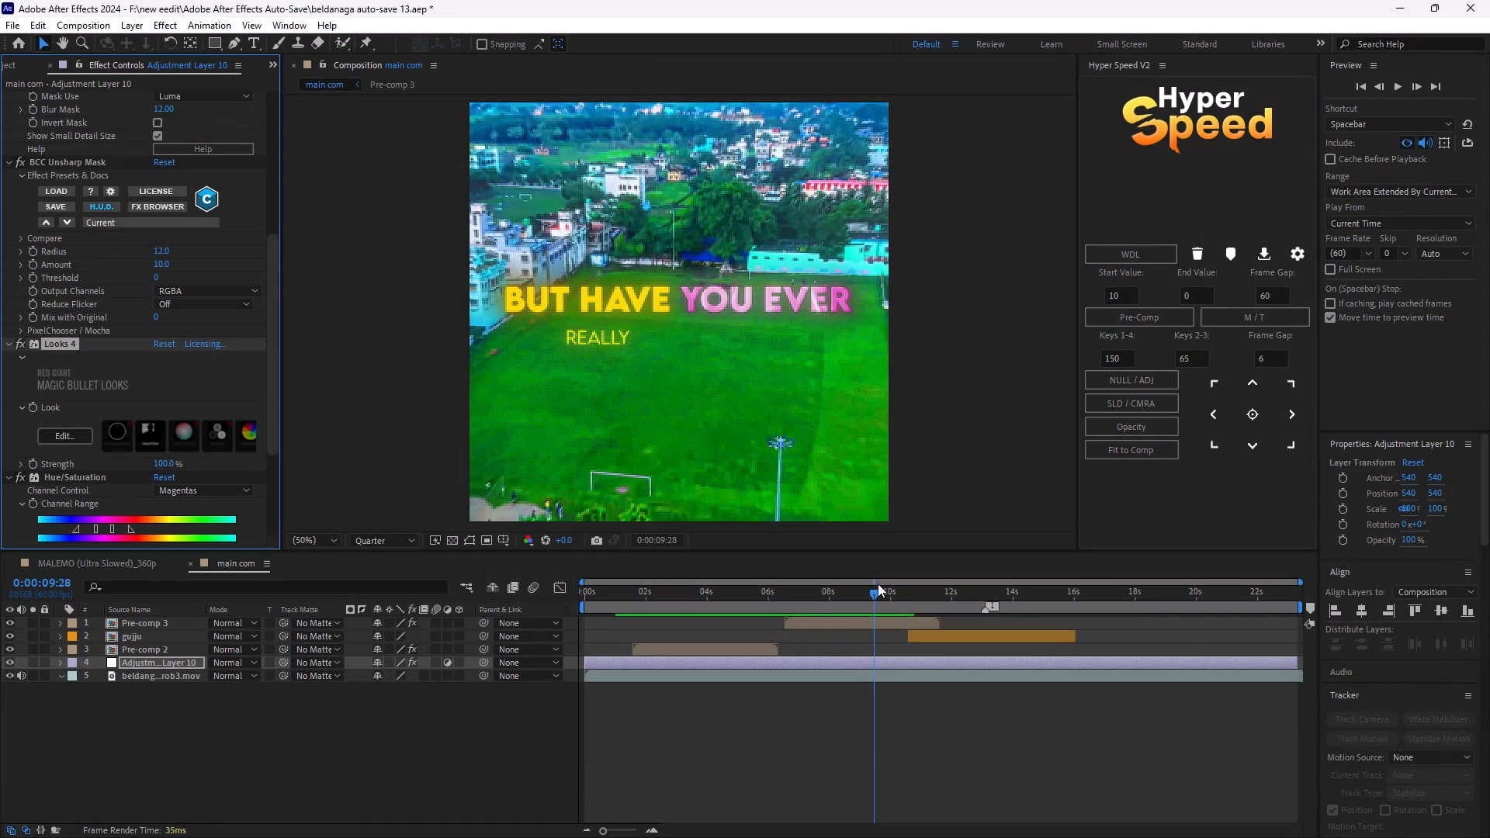
Play back the graded footage from about 0:00:10:12 and again from 0:00:08:03 to review the colours.
left_click_drag(876, 589, 909, 603)
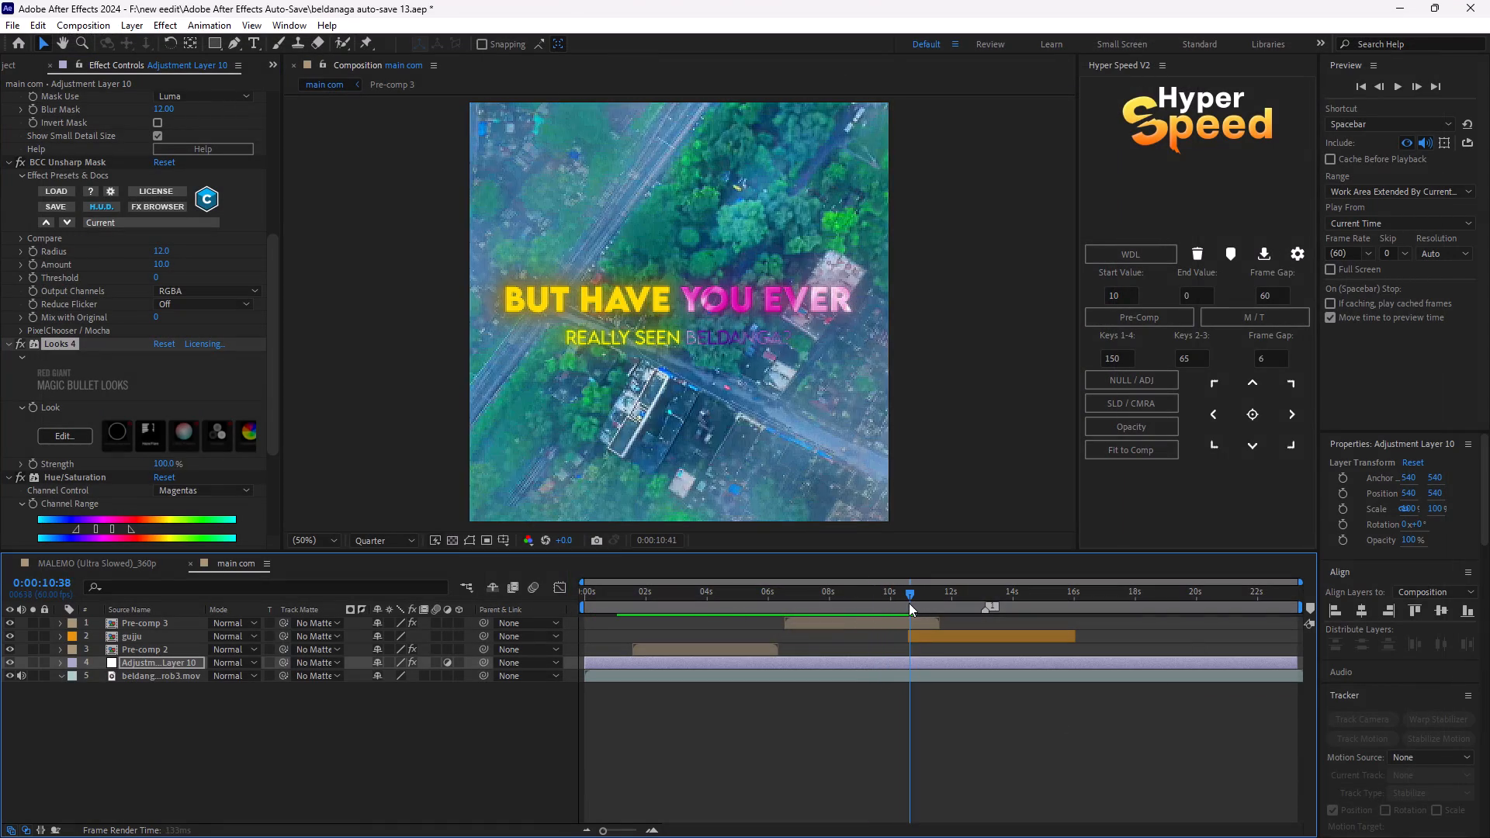
left_click_drag(909, 603, 899, 603)
key("space")
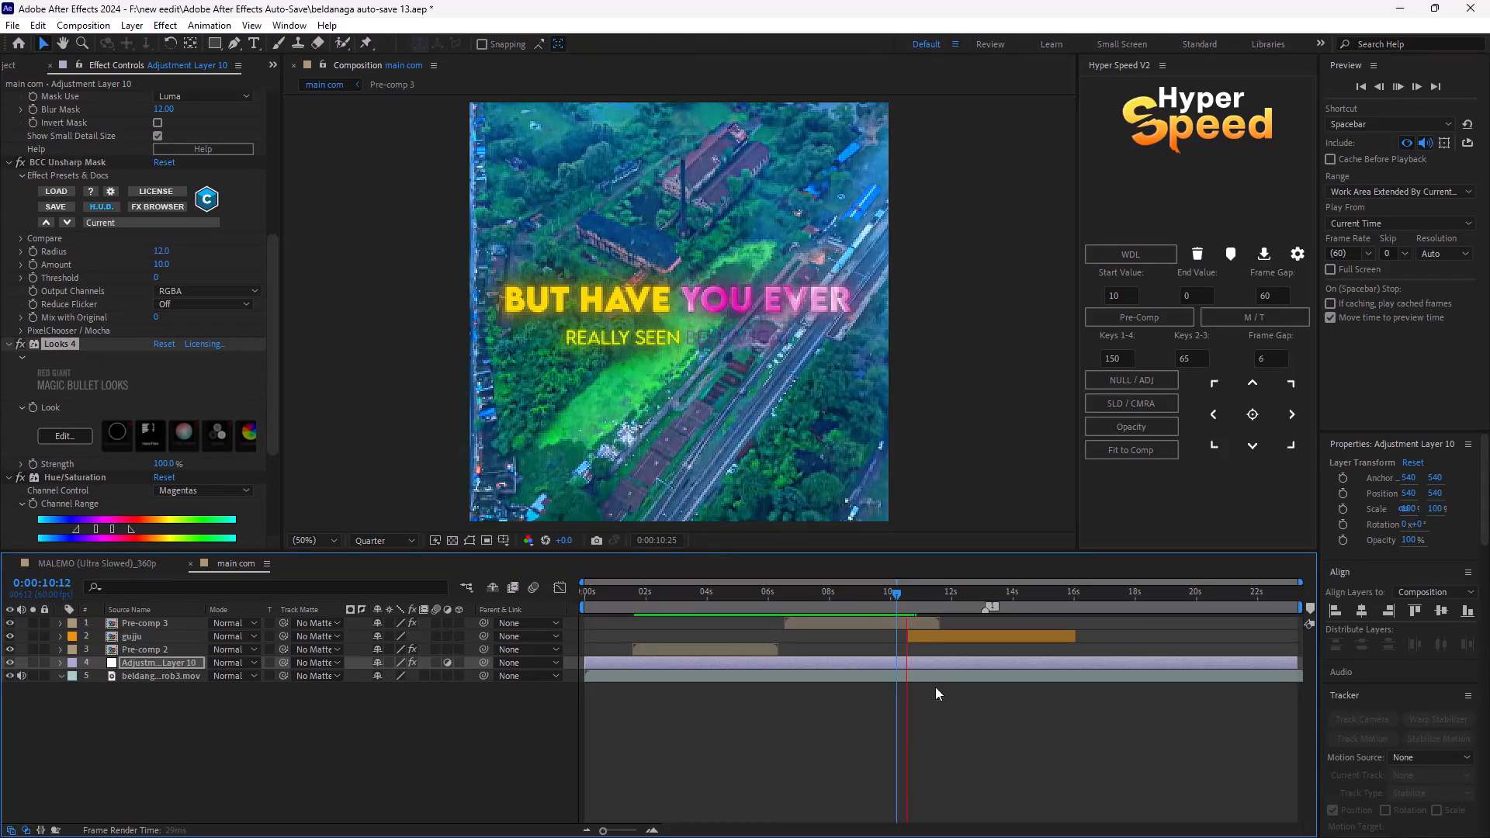
left_click(934, 737)
key("space")
left_click_drag(917, 597, 899, 605)
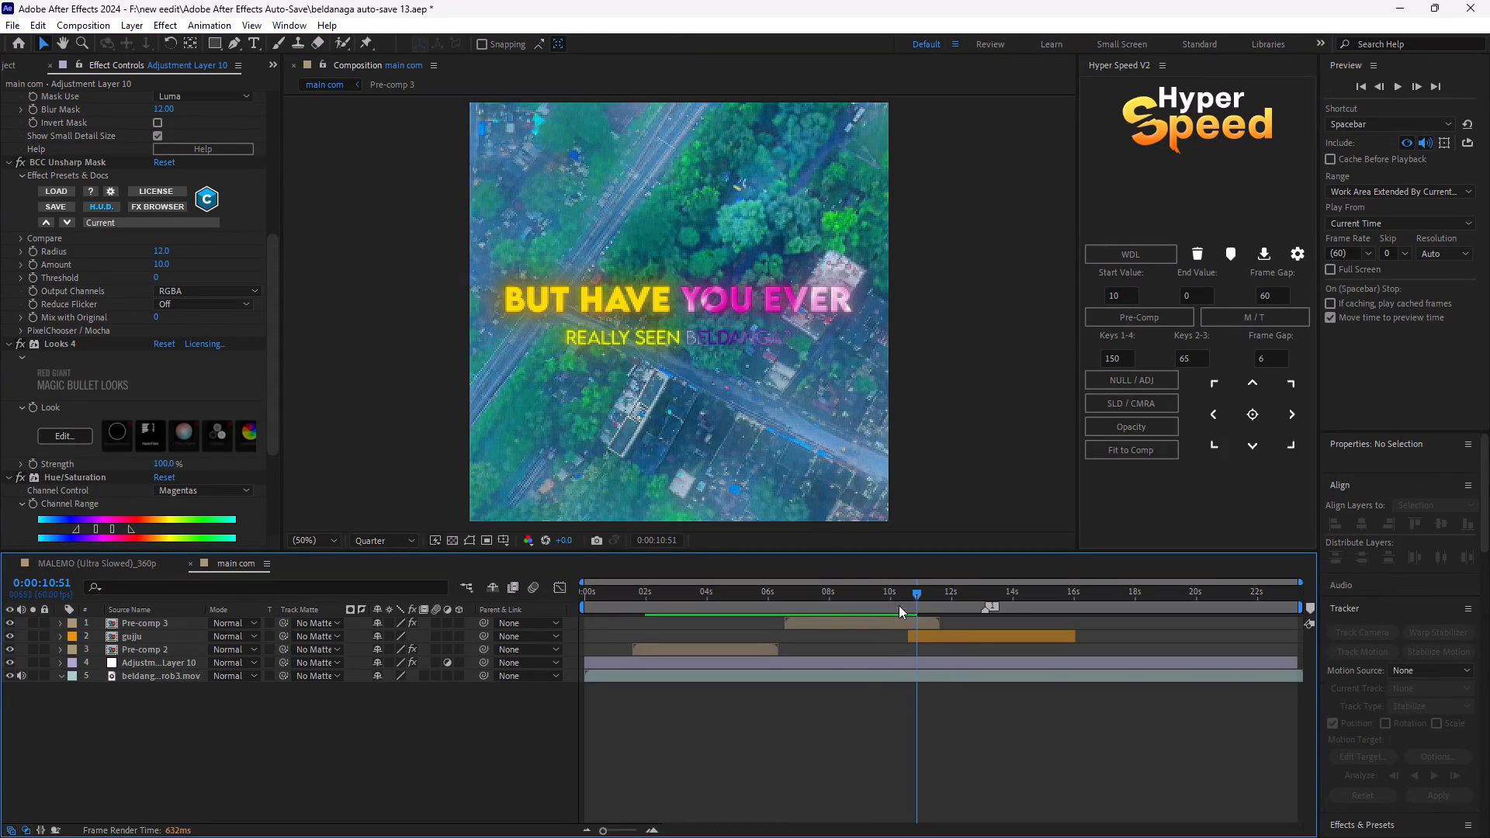
left_click_drag(899, 605, 831, 620)
key("space")
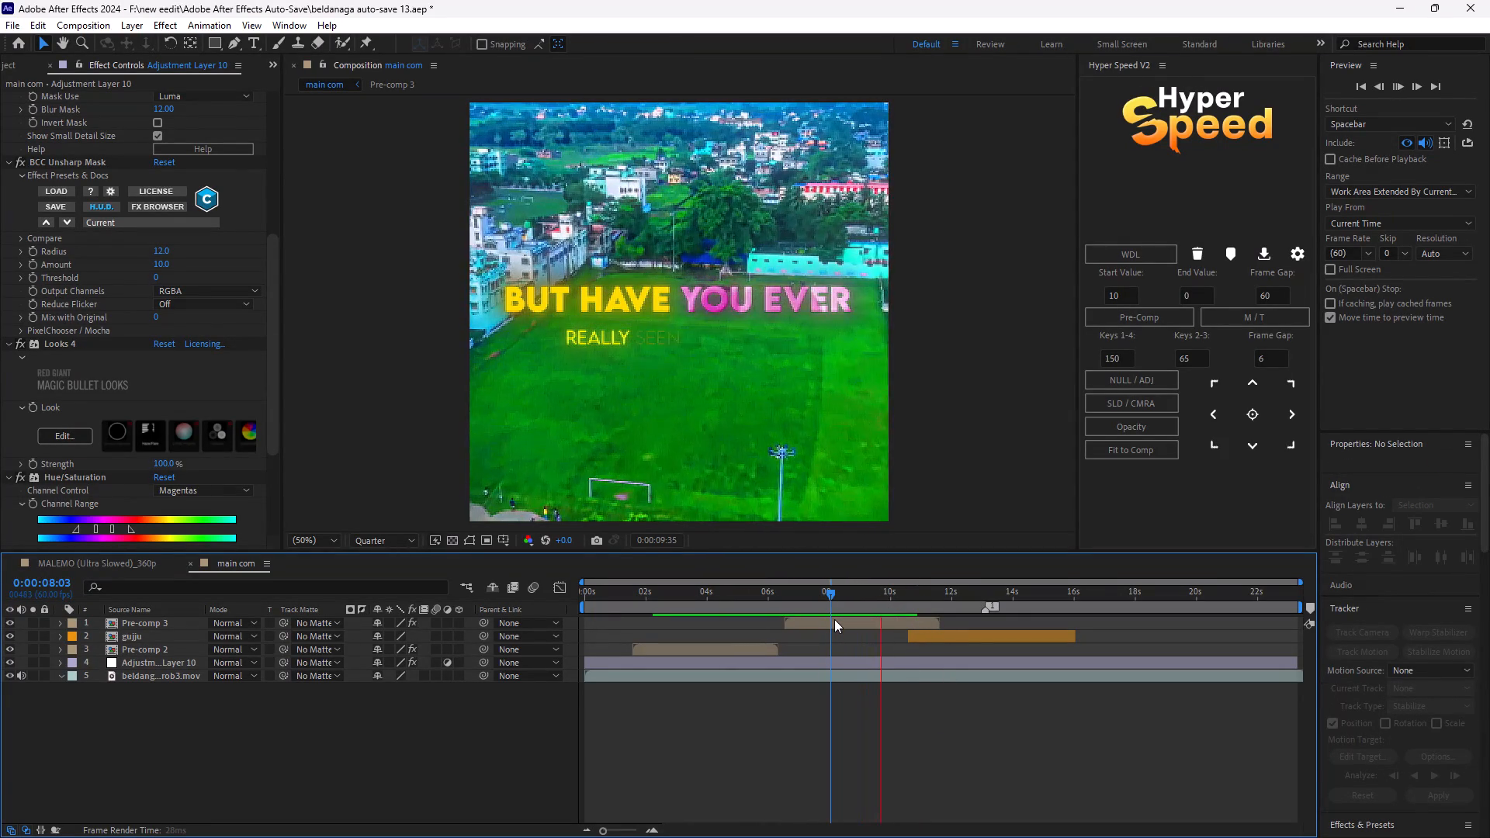
key("space")
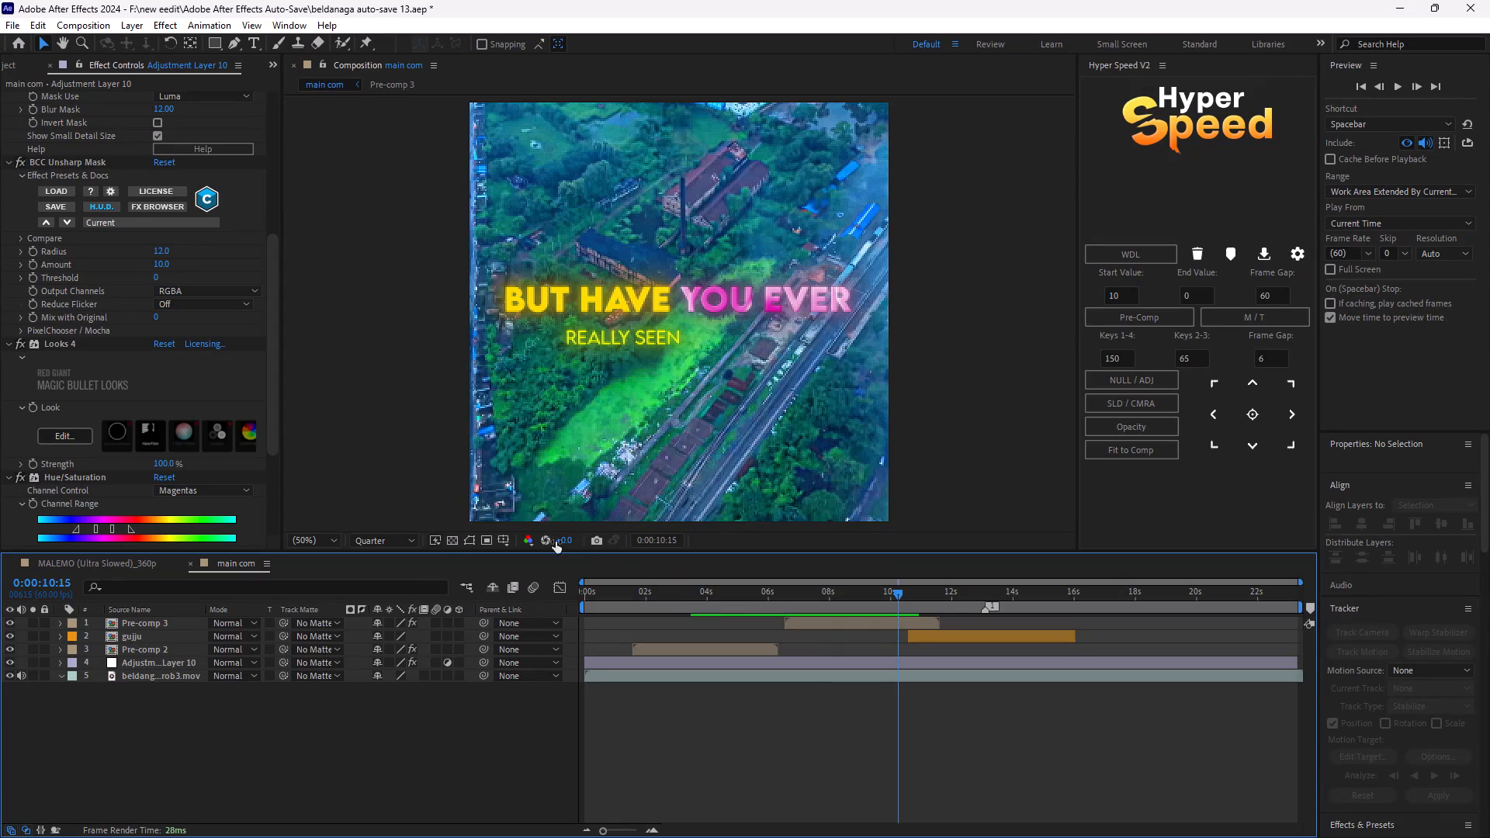
Set the composition's preview resolution to Full.
left_click(393, 536)
left_click(395, 570)
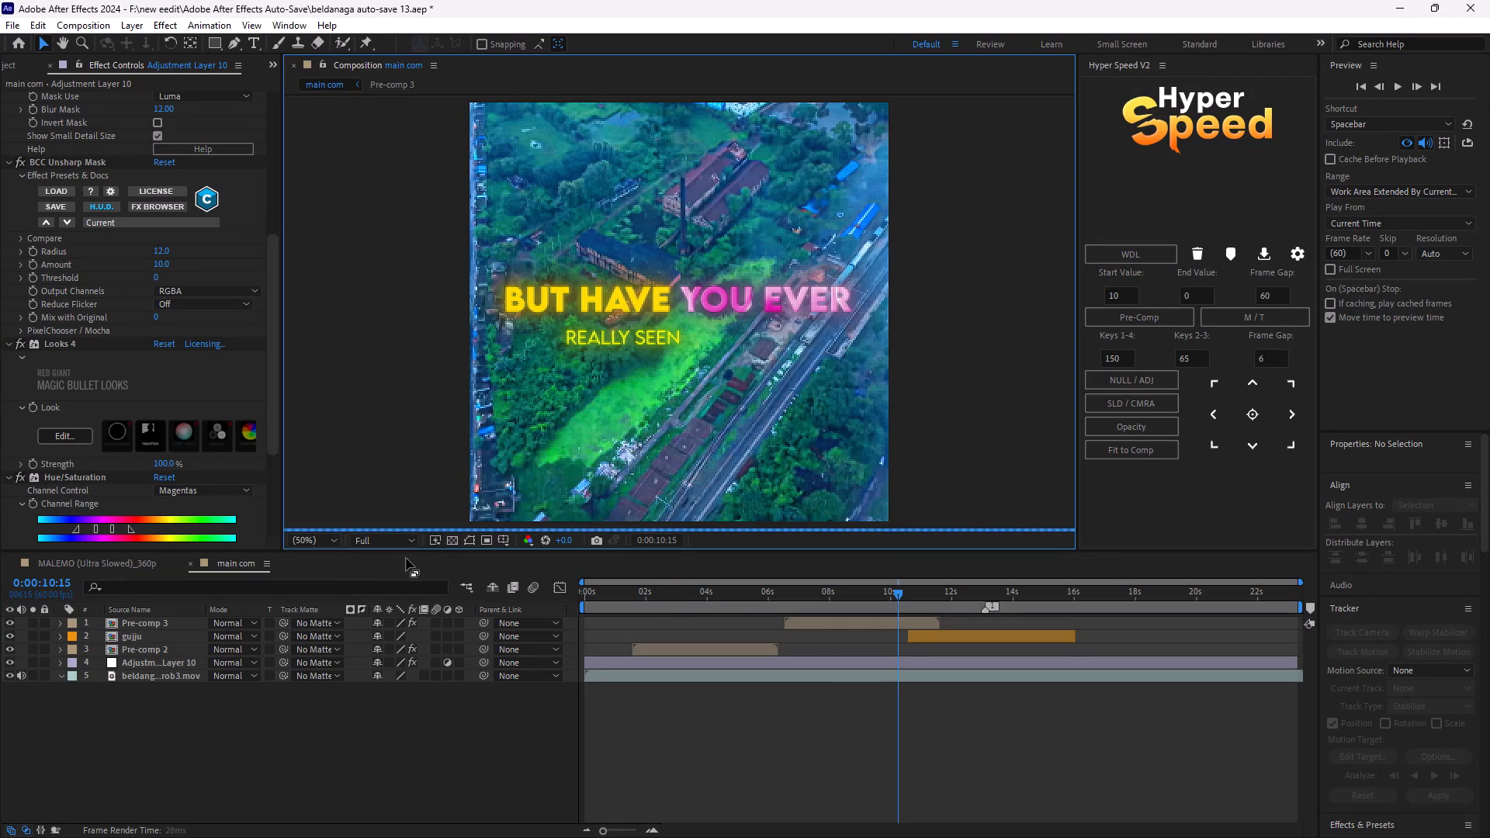
Lower the composition's preview resolution to Quarter.
left_click(386, 541)
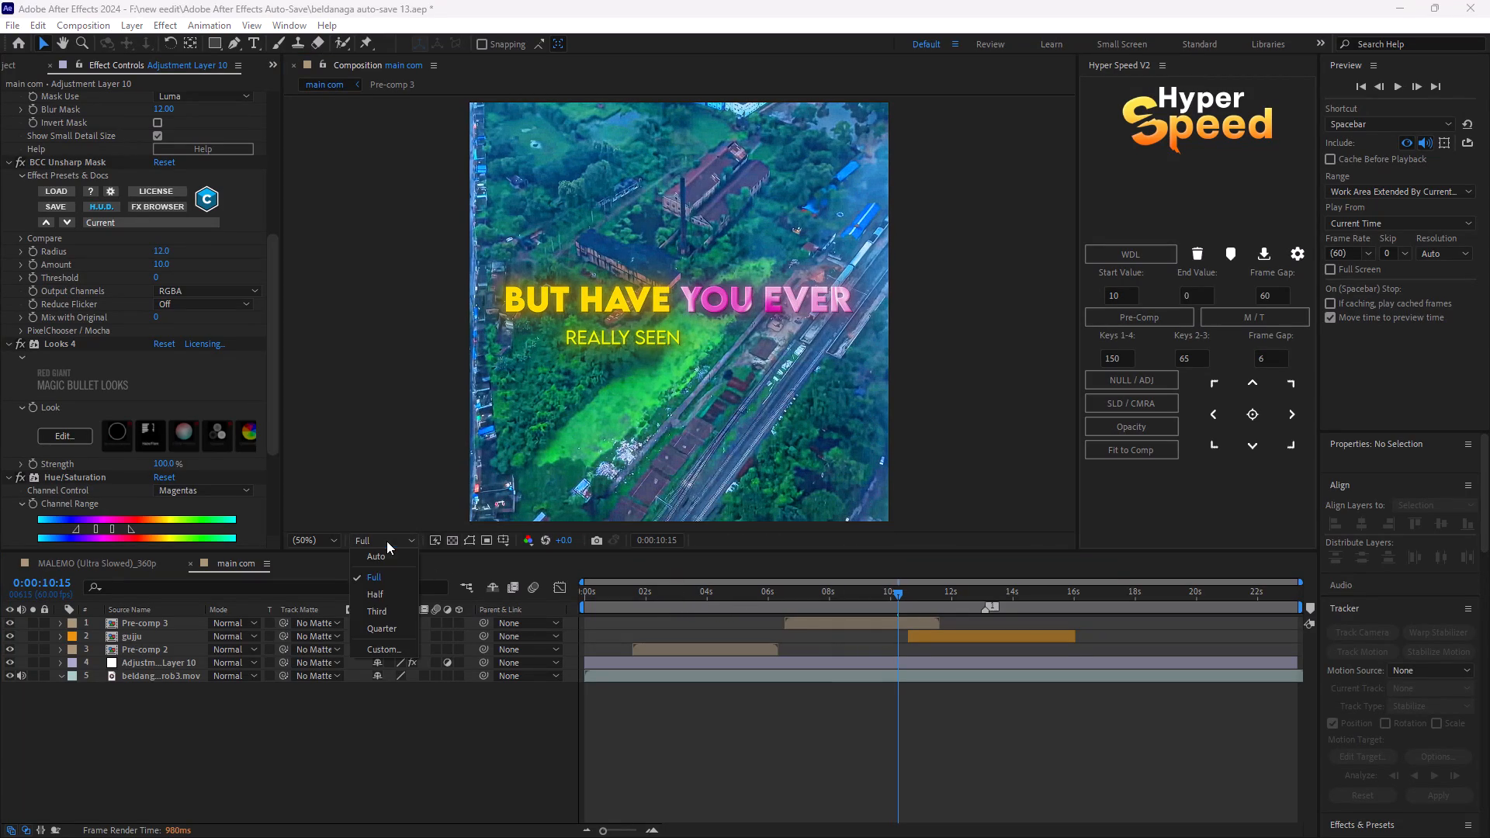
left_click(379, 621)
Play back the graded edit from about 0:00:10:15, replay the stretch around 0:00:12:00 several times, and review it through to about 0:00:23:04.
key("space")
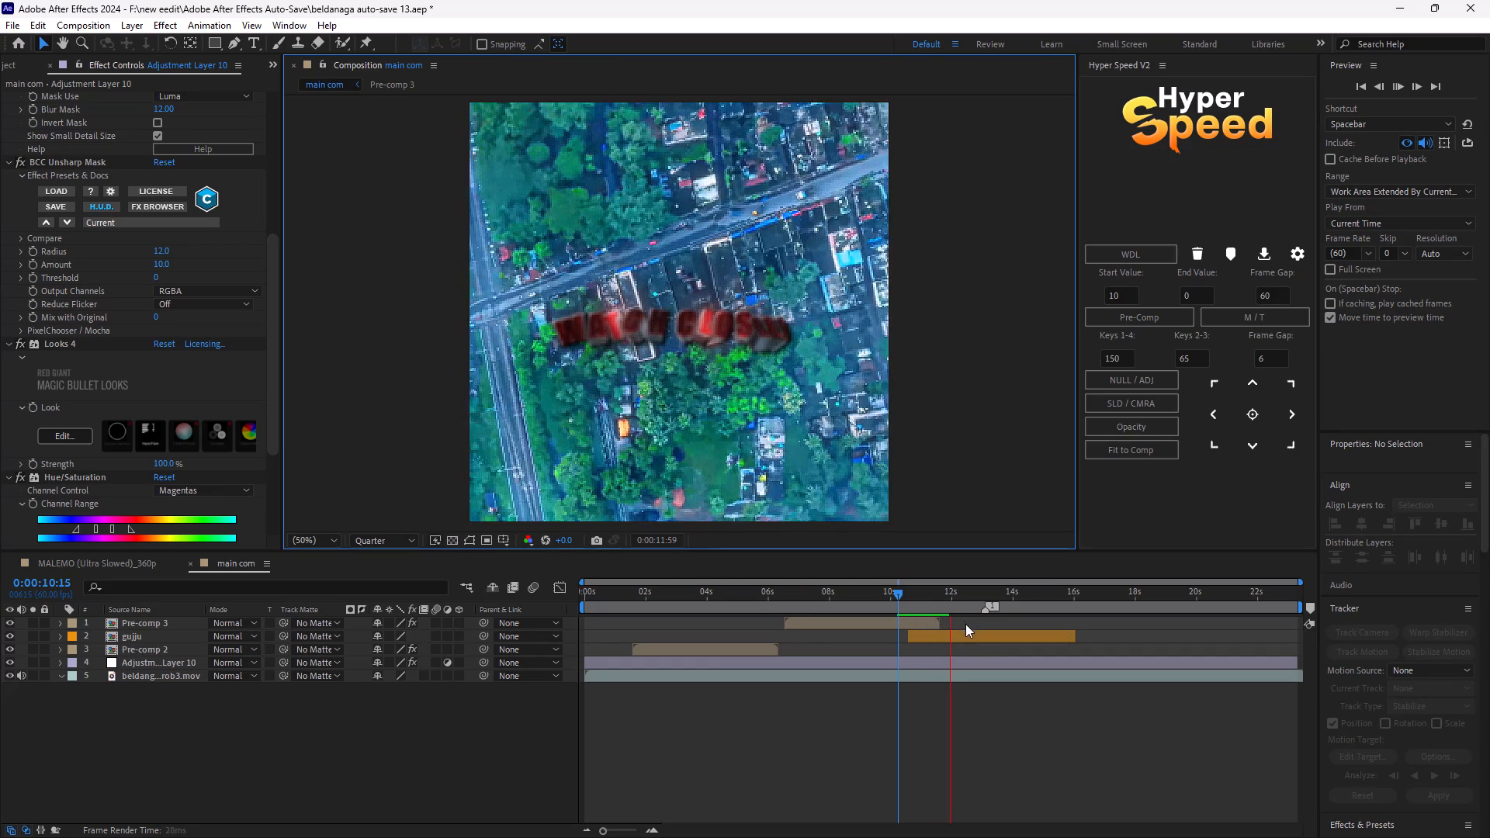
key("space")
left_click_drag(943, 587, 926, 594)
key("space")
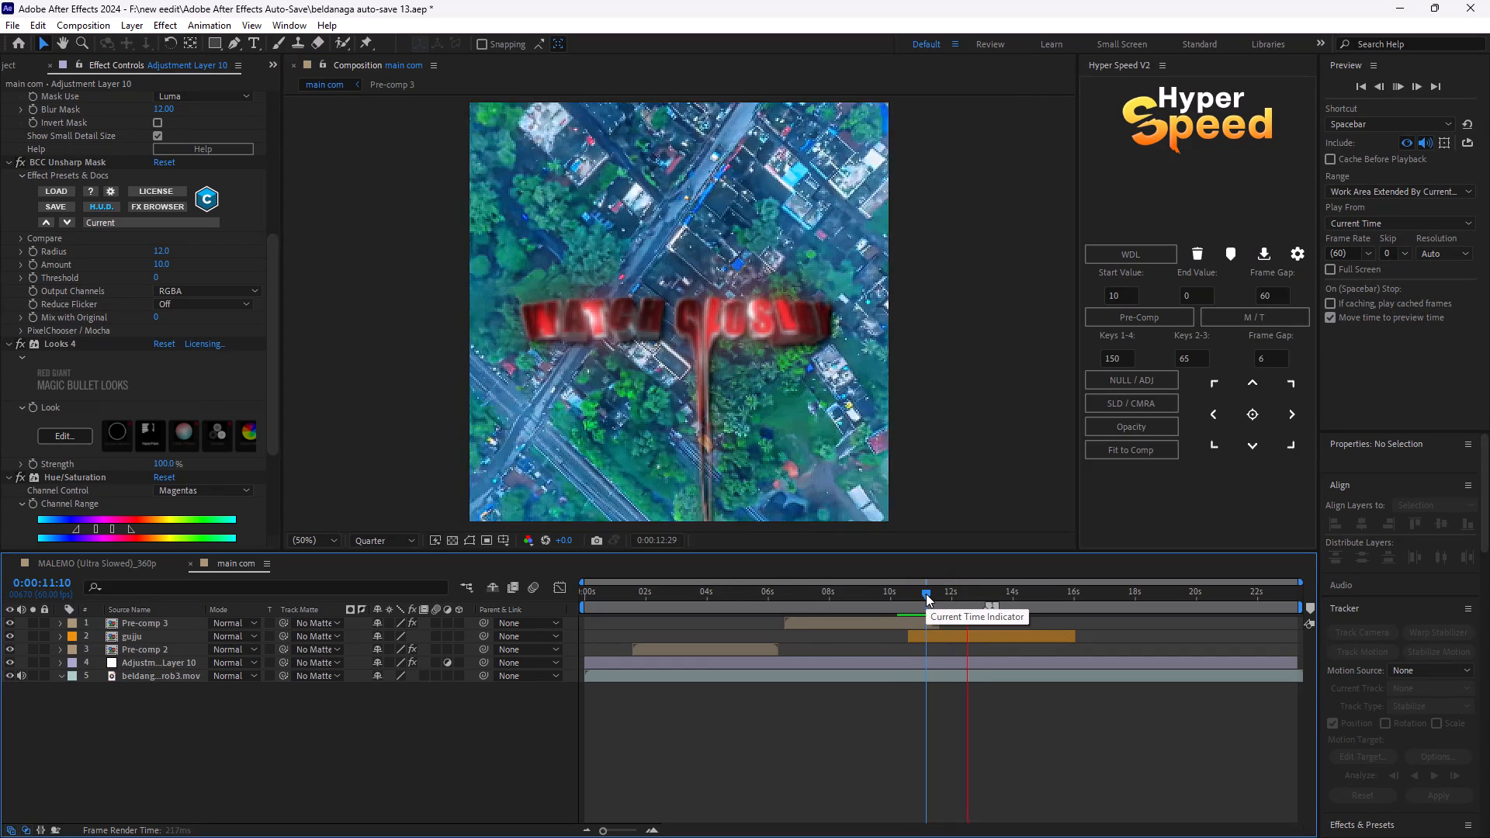
key("space")
left_click_drag(972, 599, 944, 611)
key("space")
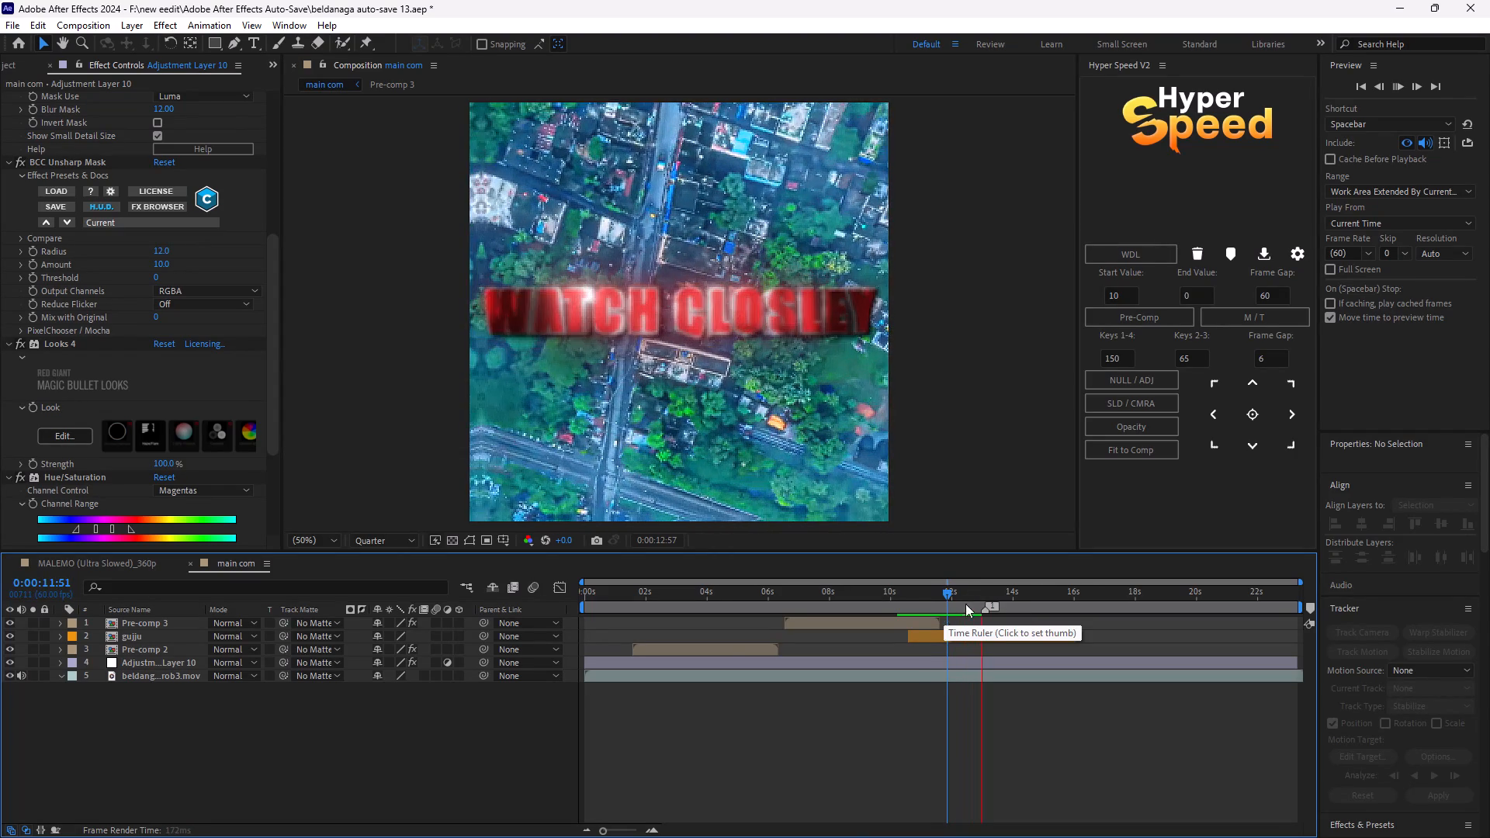
key("space")
left_click_drag(976, 598, 949, 609)
key("space")
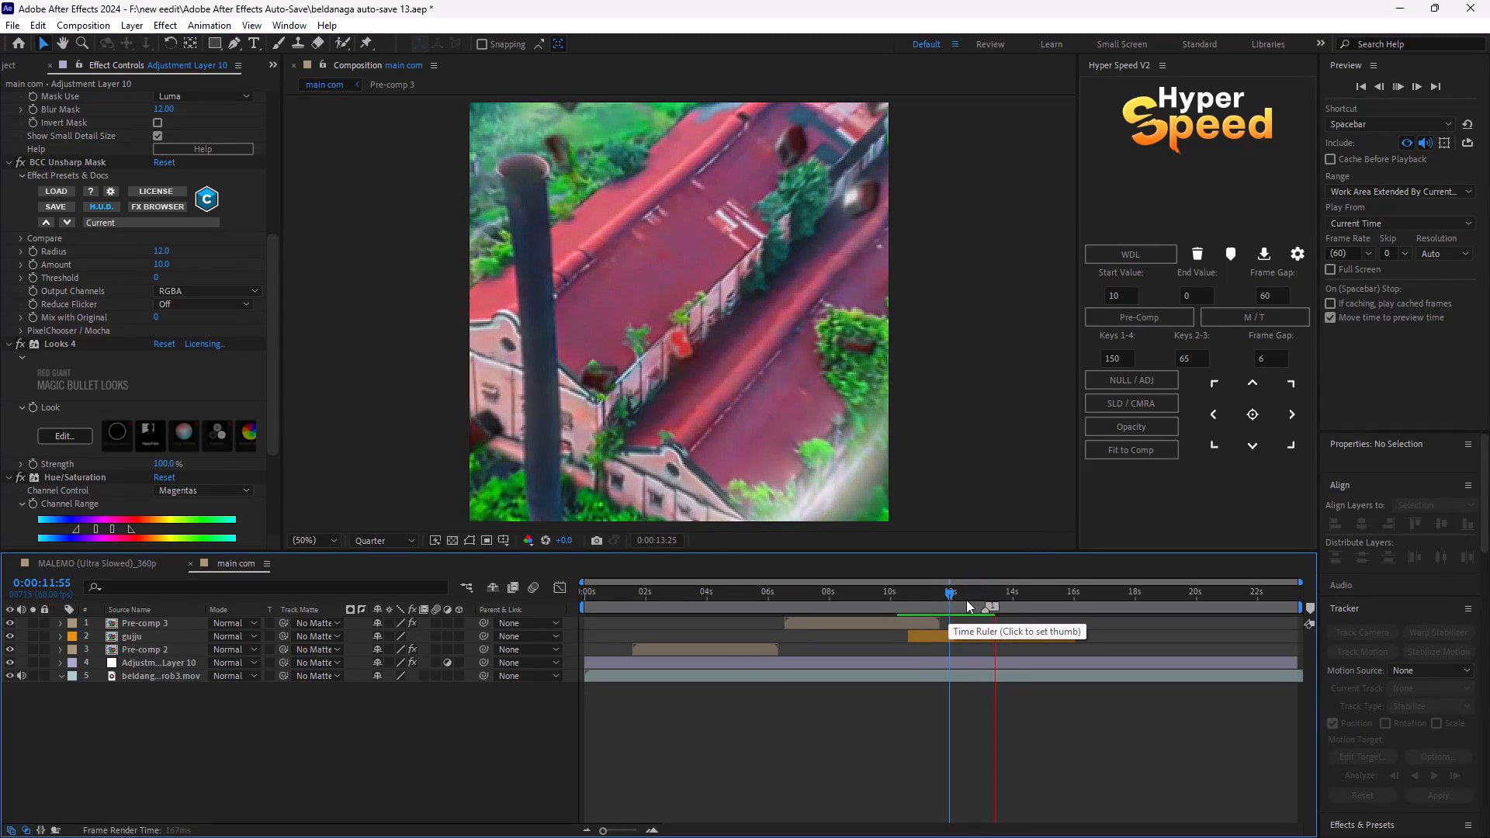
key("space")
left_click_drag(999, 597, 961, 618)
key("space")
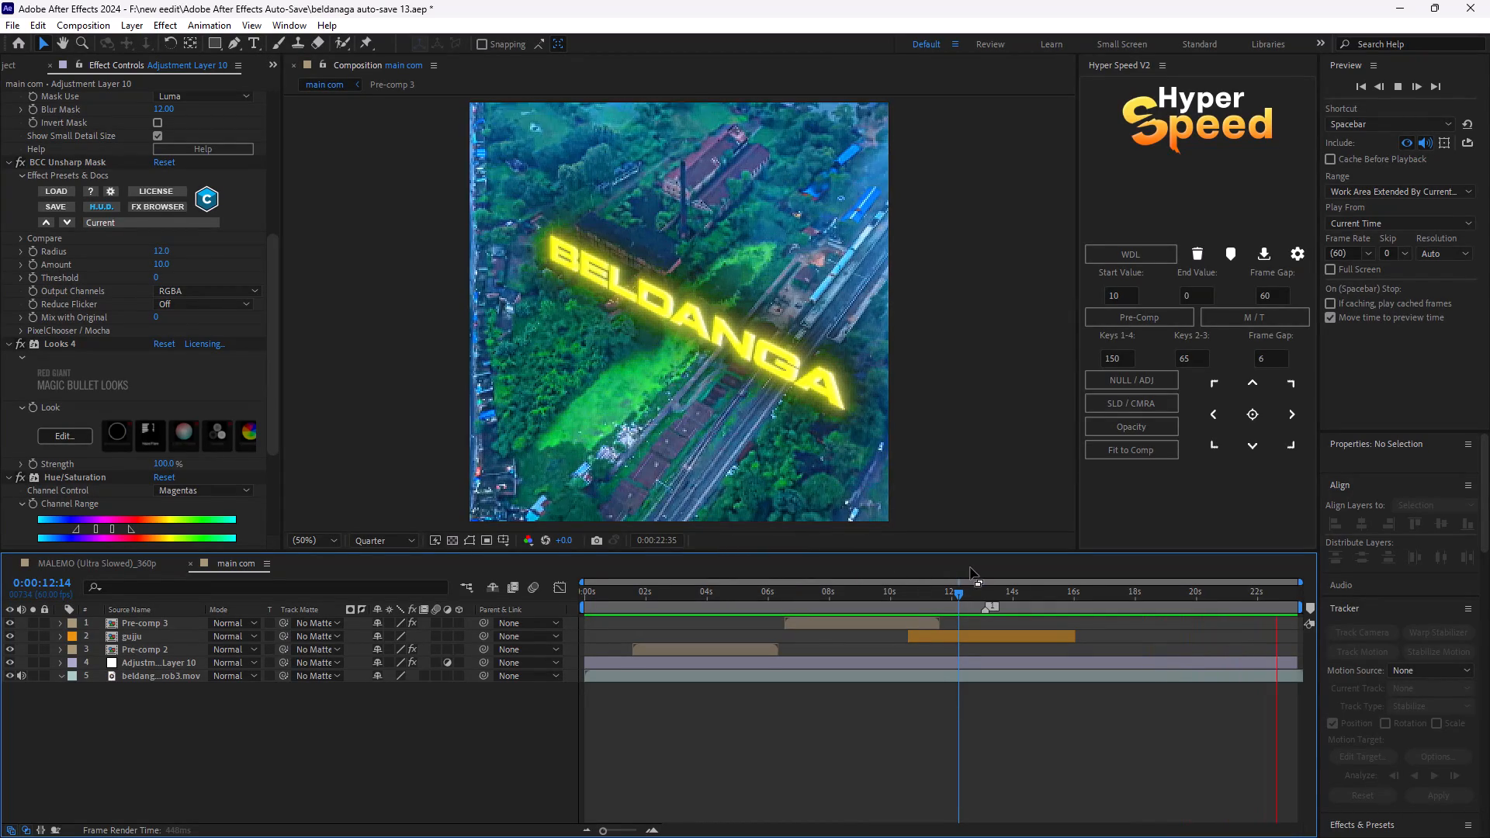
key("space")
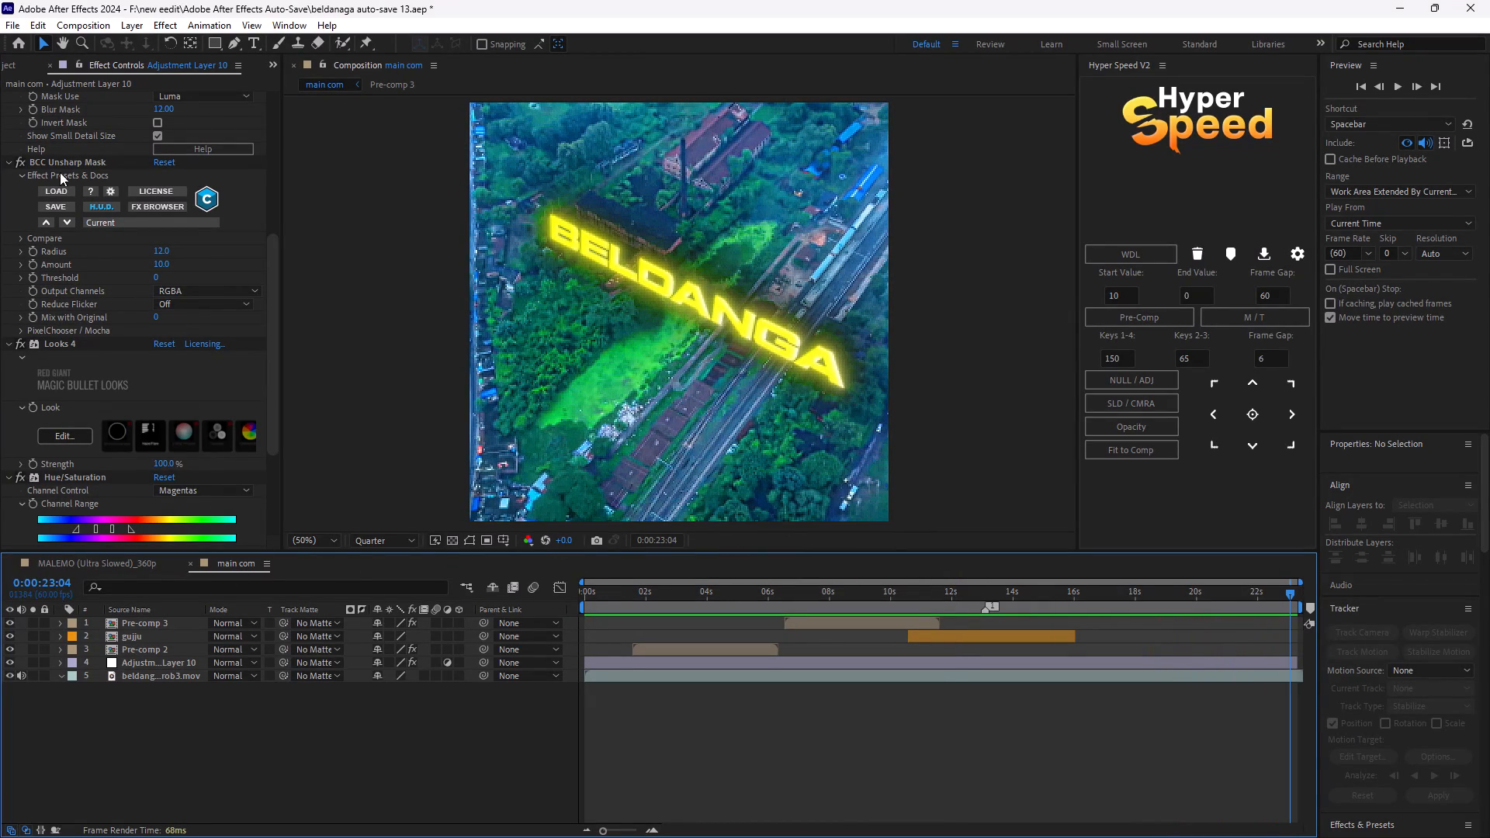
Add the main com composition to the After Effects render queue.
left_click(14, 20)
left_click(74, 285)
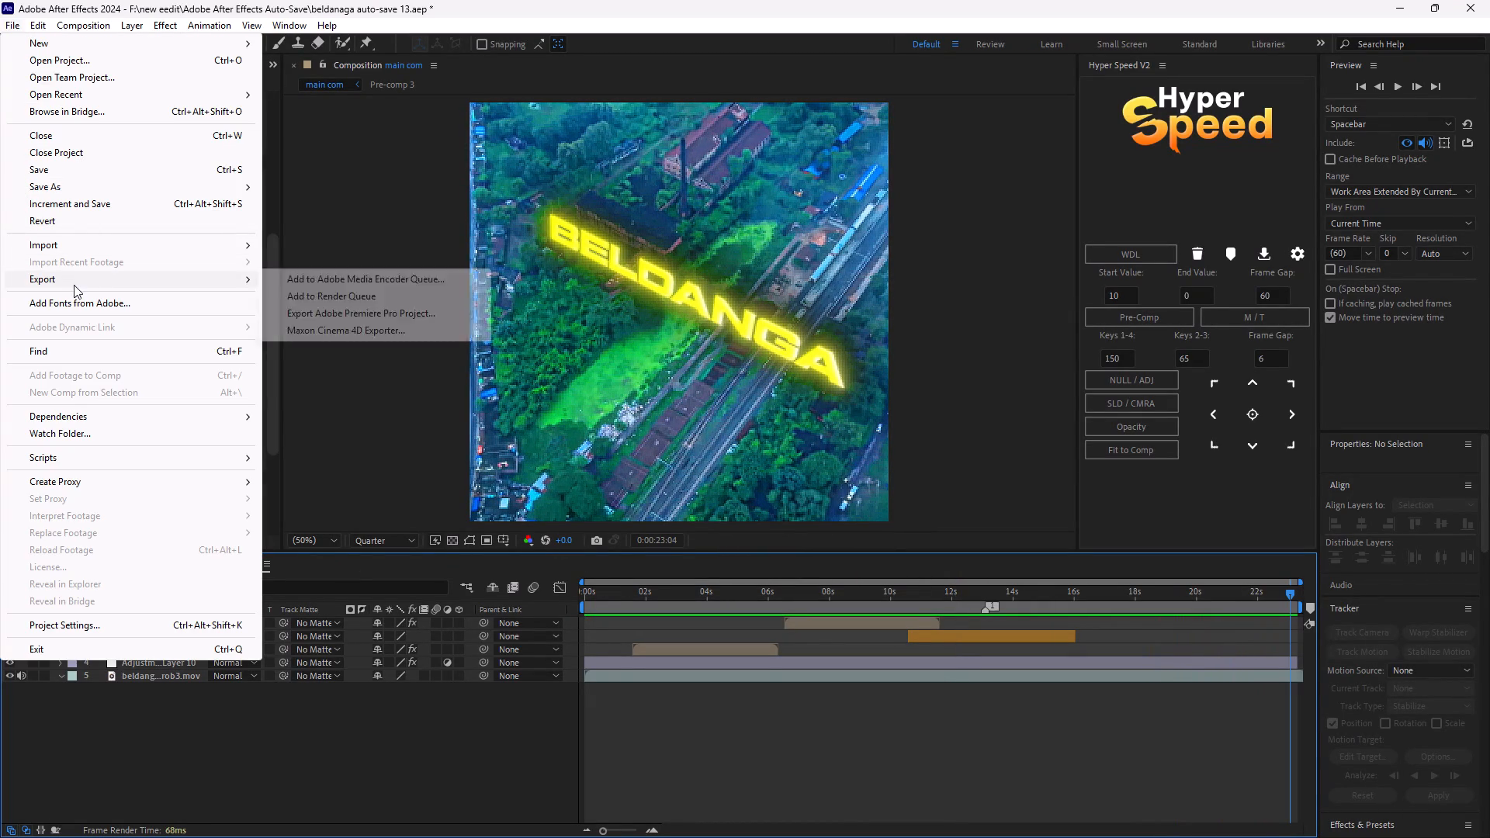
left_click(319, 293)
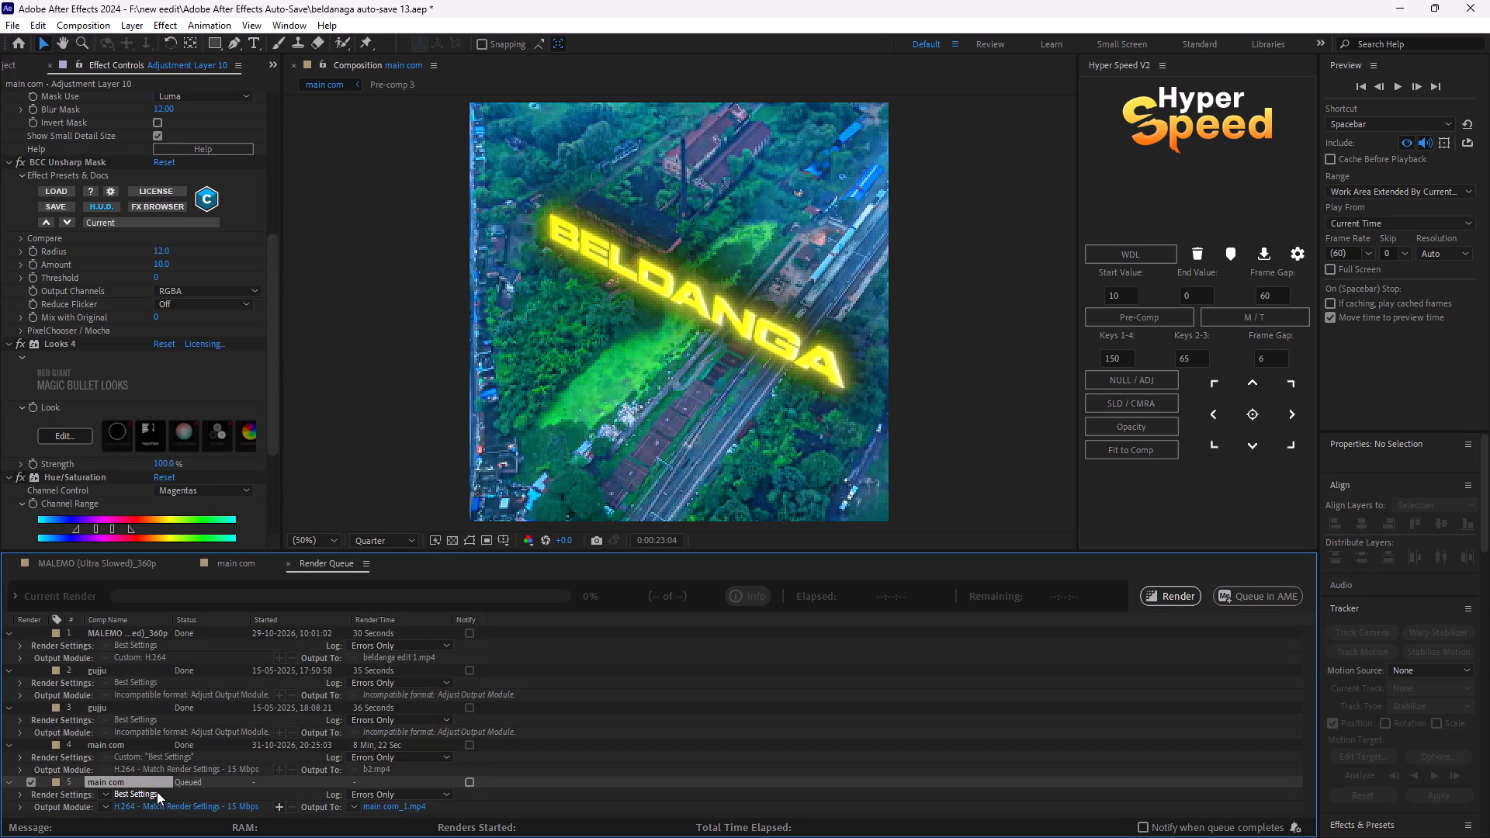
Accept the queued main com's render settings at Best quality and Full resolution, work area only, and start the render.
left_click(157, 791)
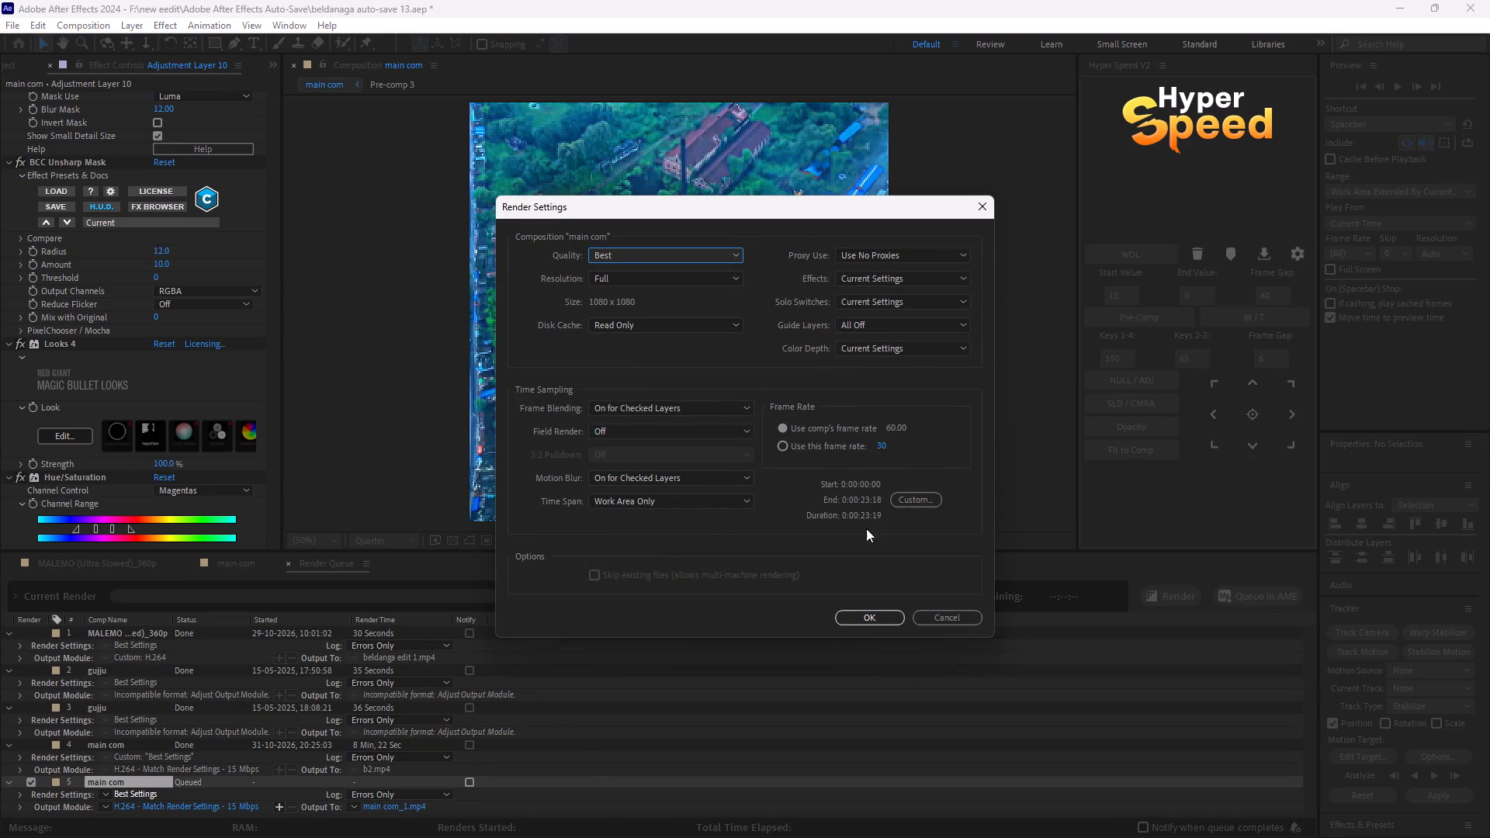
left_click(872, 620)
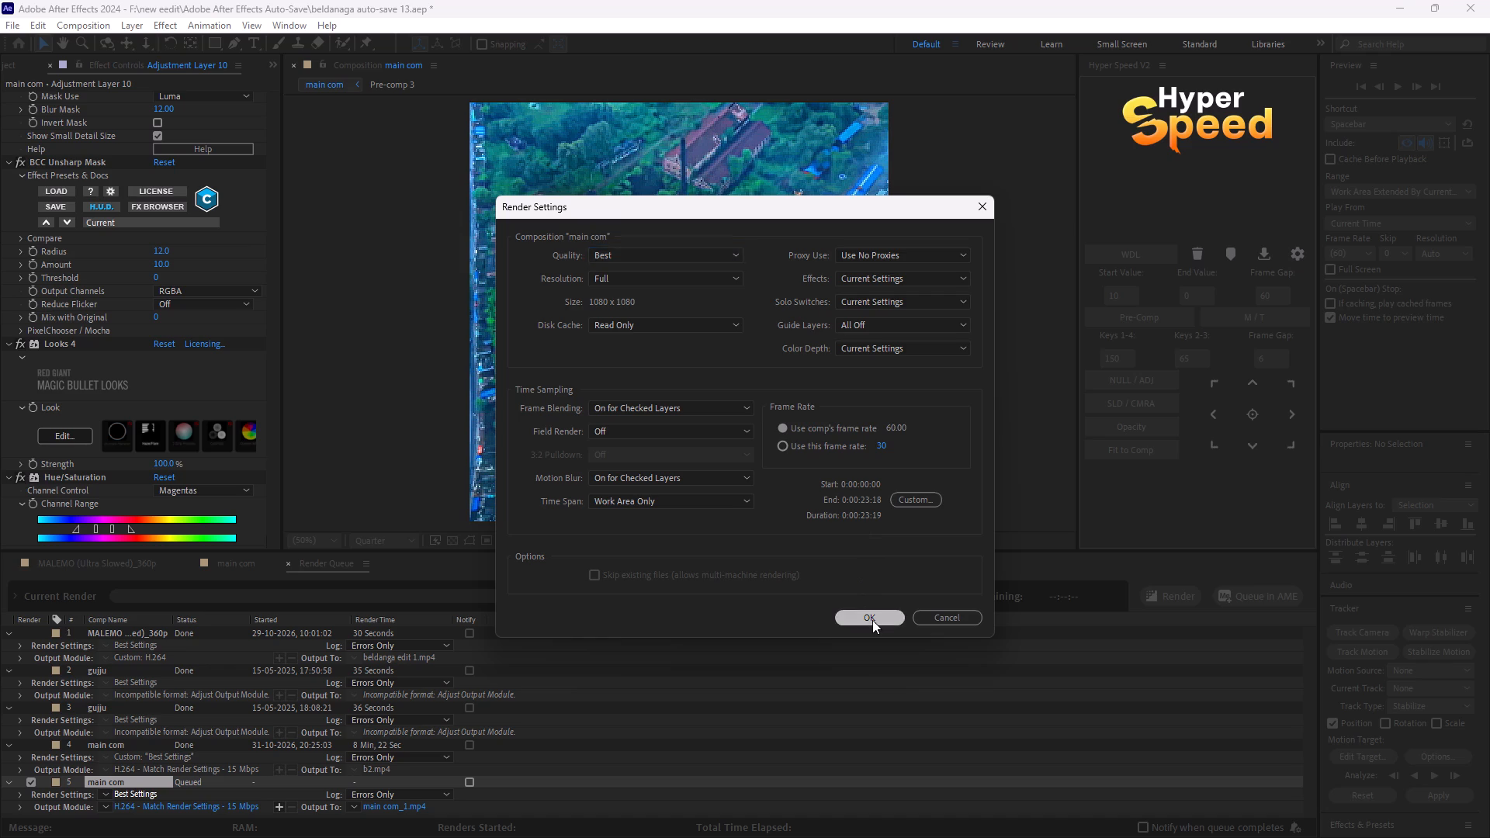
left_click(1164, 595)
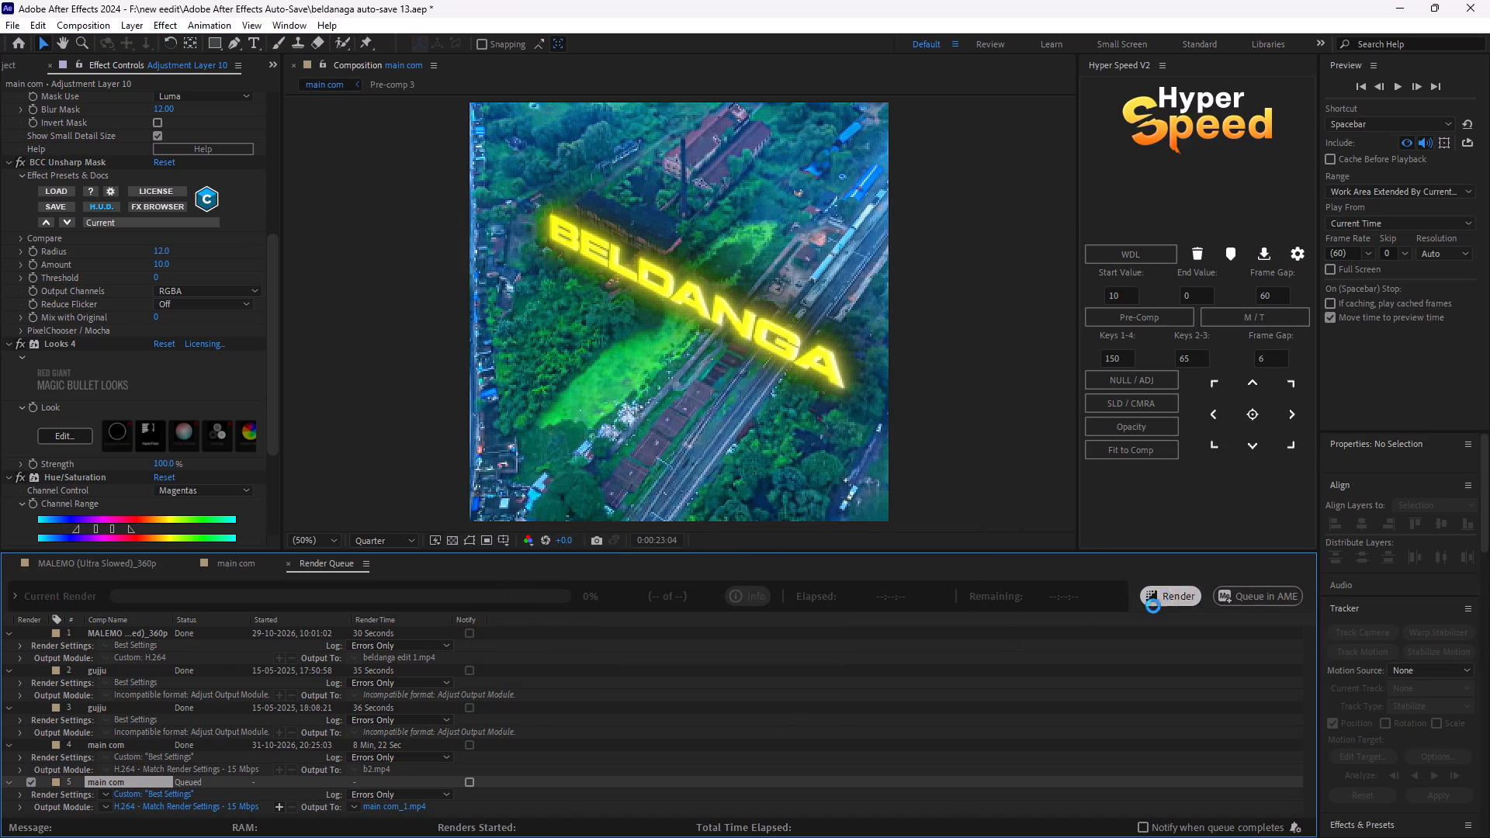
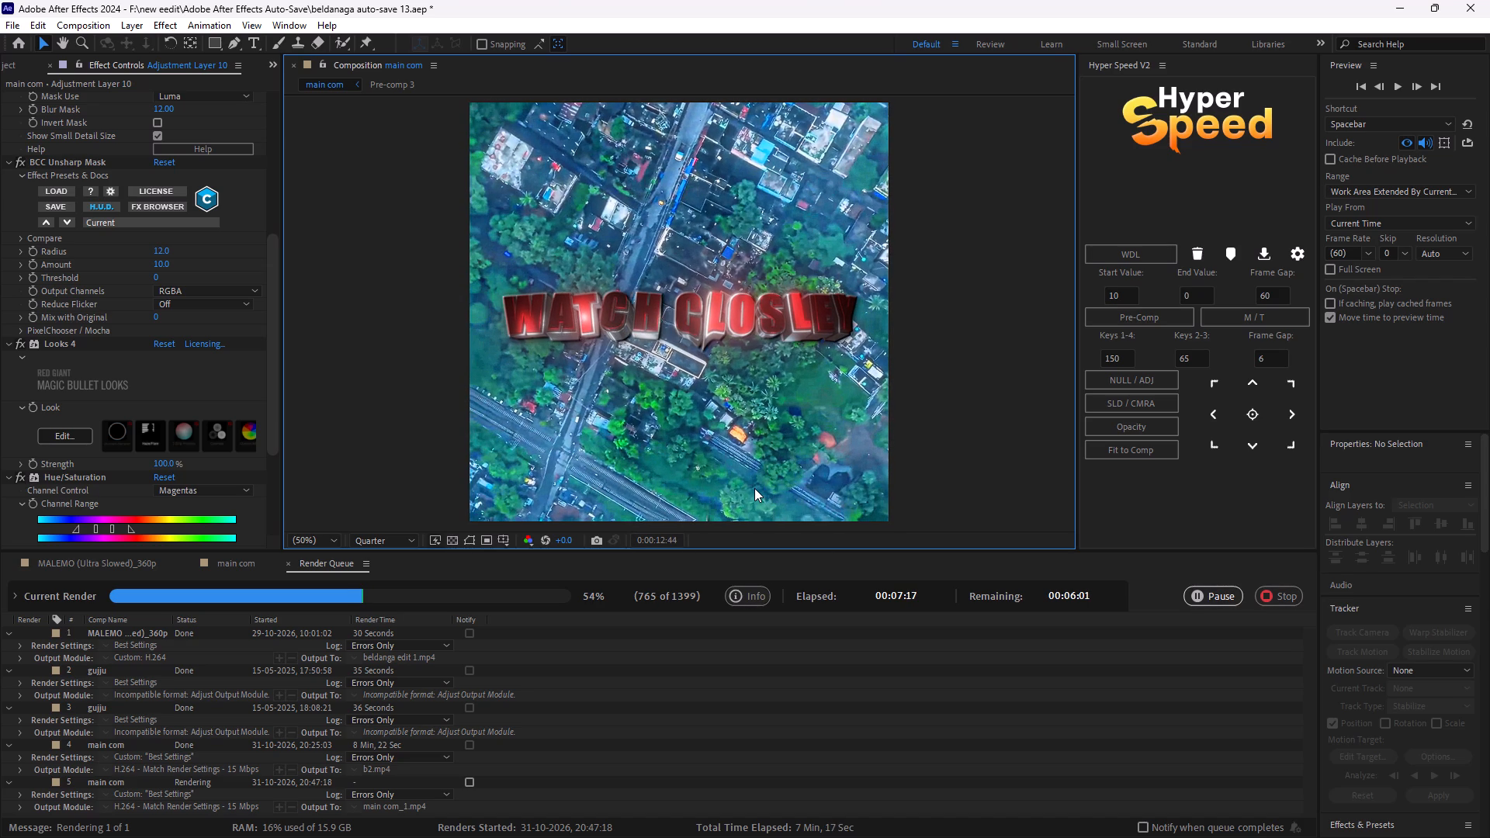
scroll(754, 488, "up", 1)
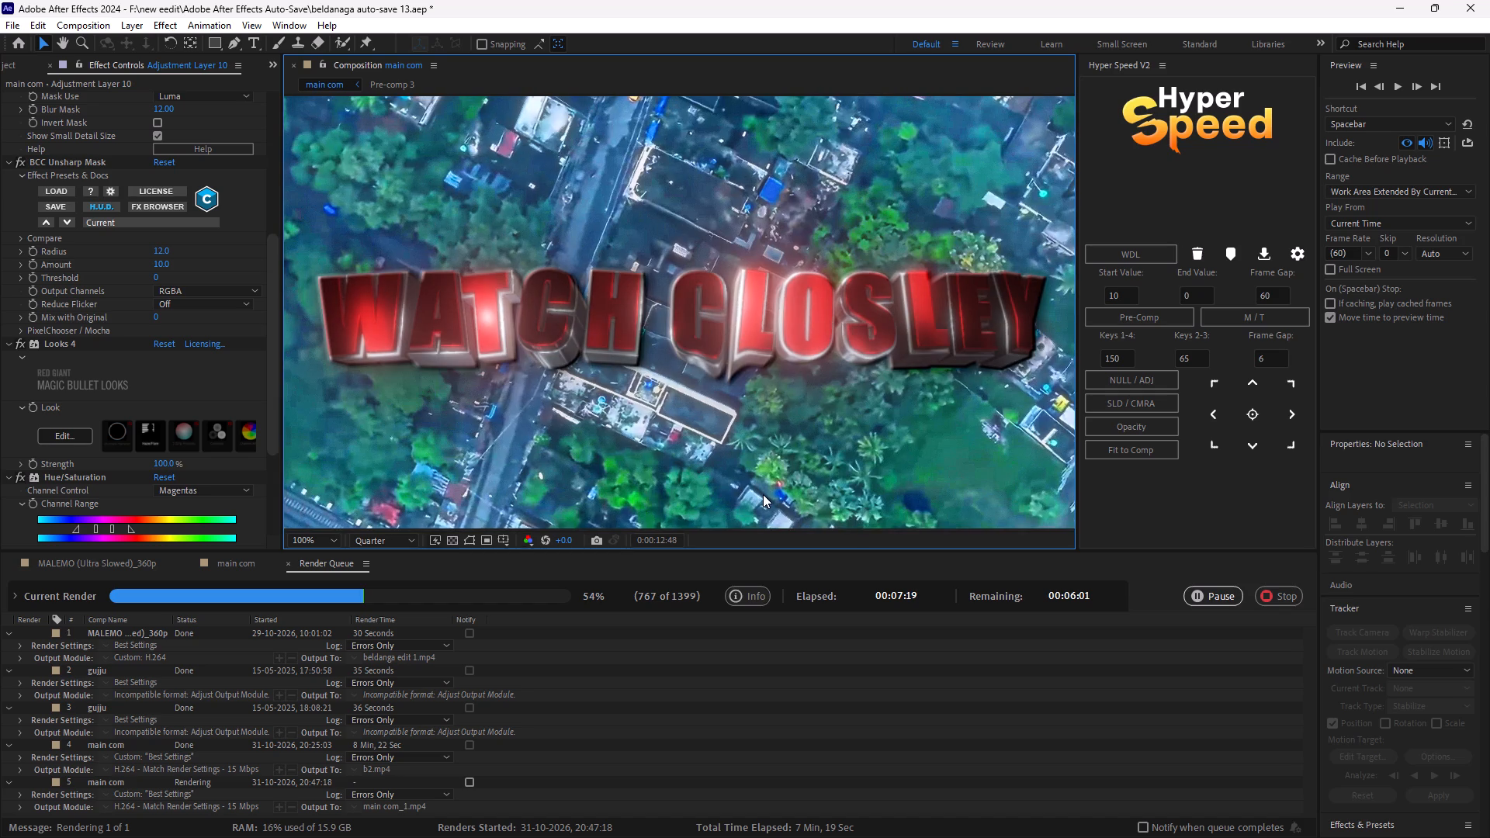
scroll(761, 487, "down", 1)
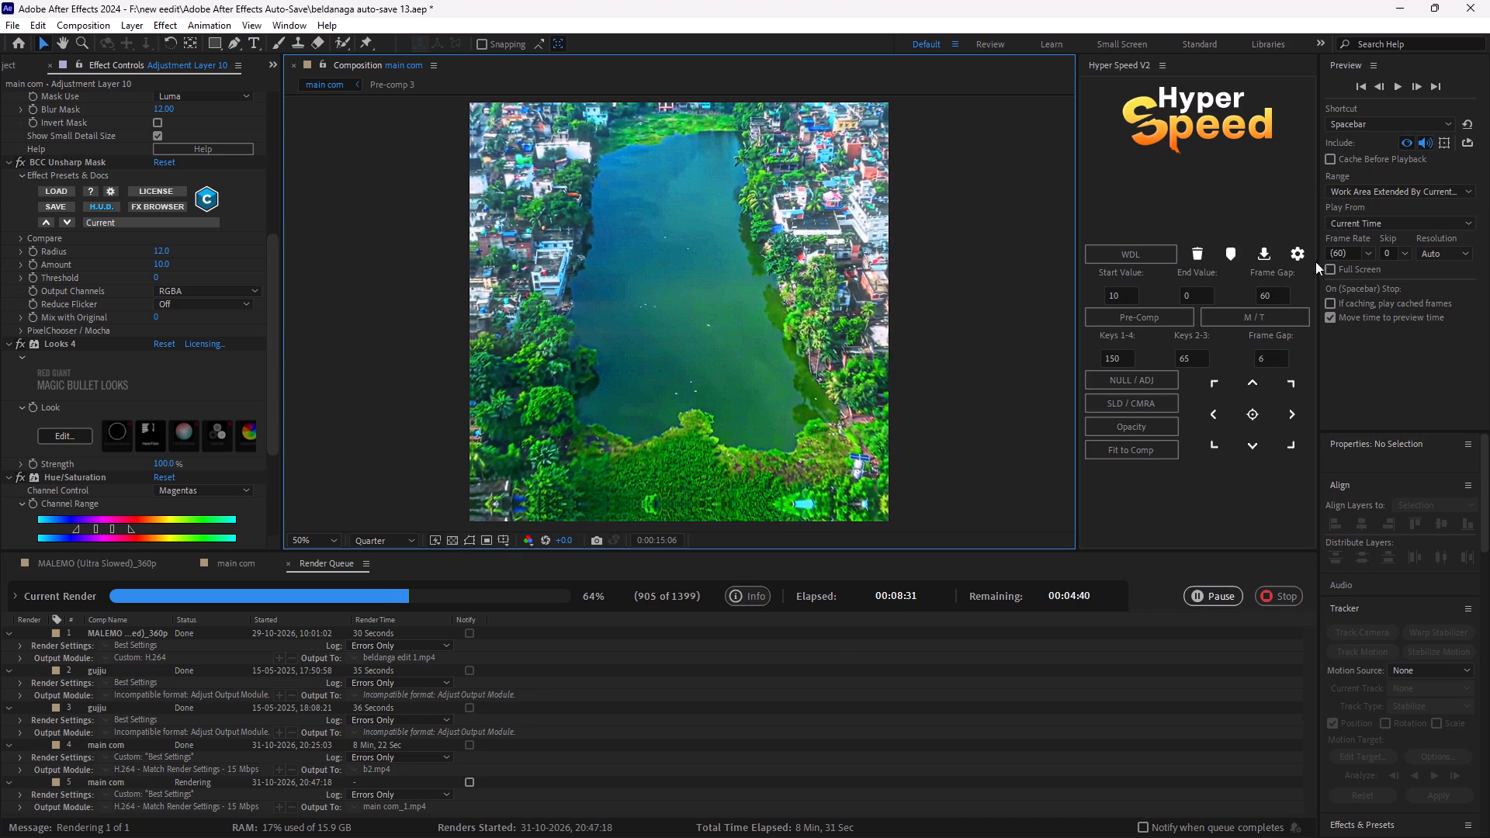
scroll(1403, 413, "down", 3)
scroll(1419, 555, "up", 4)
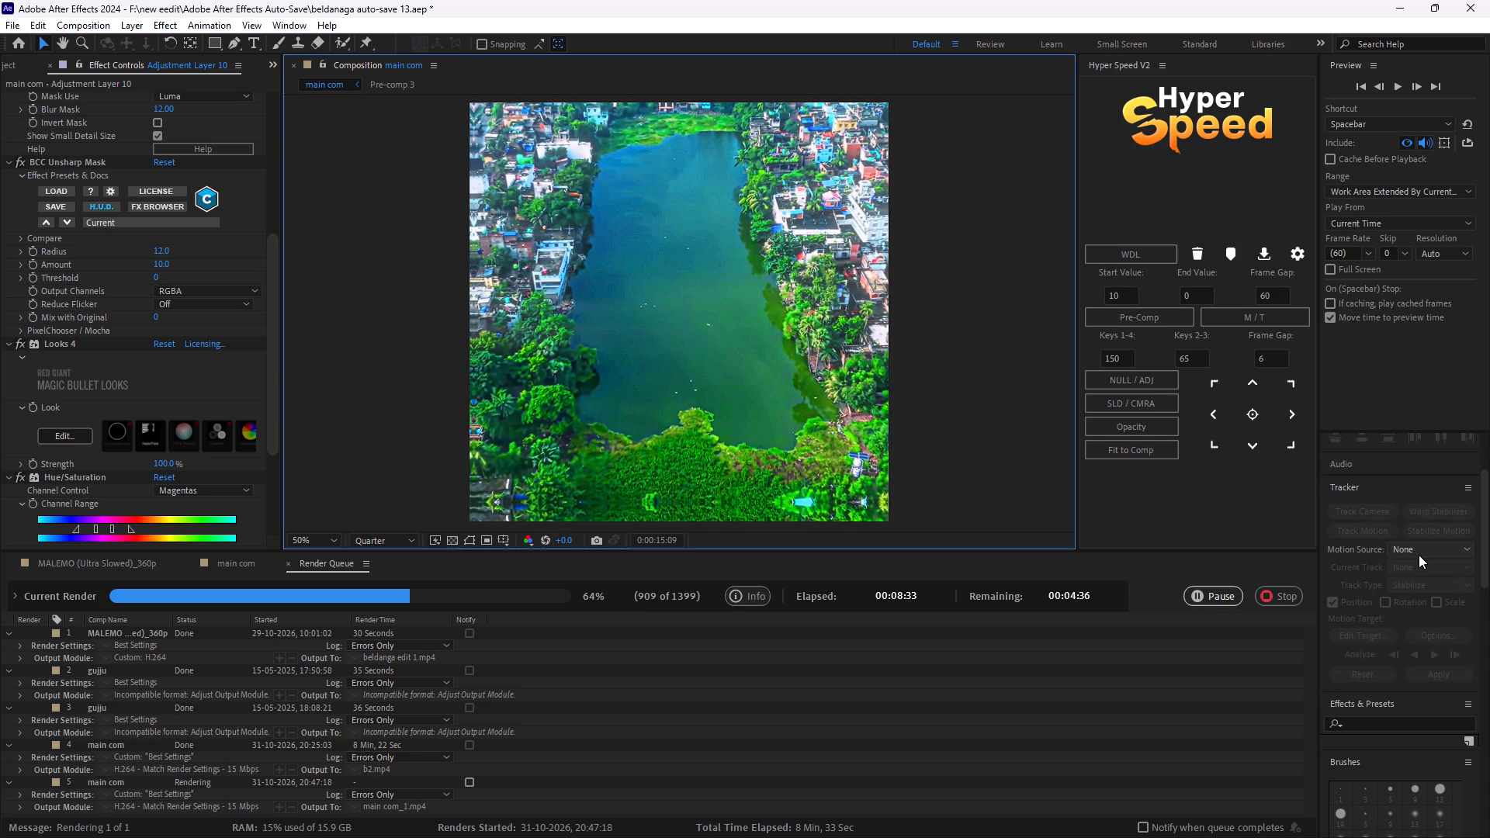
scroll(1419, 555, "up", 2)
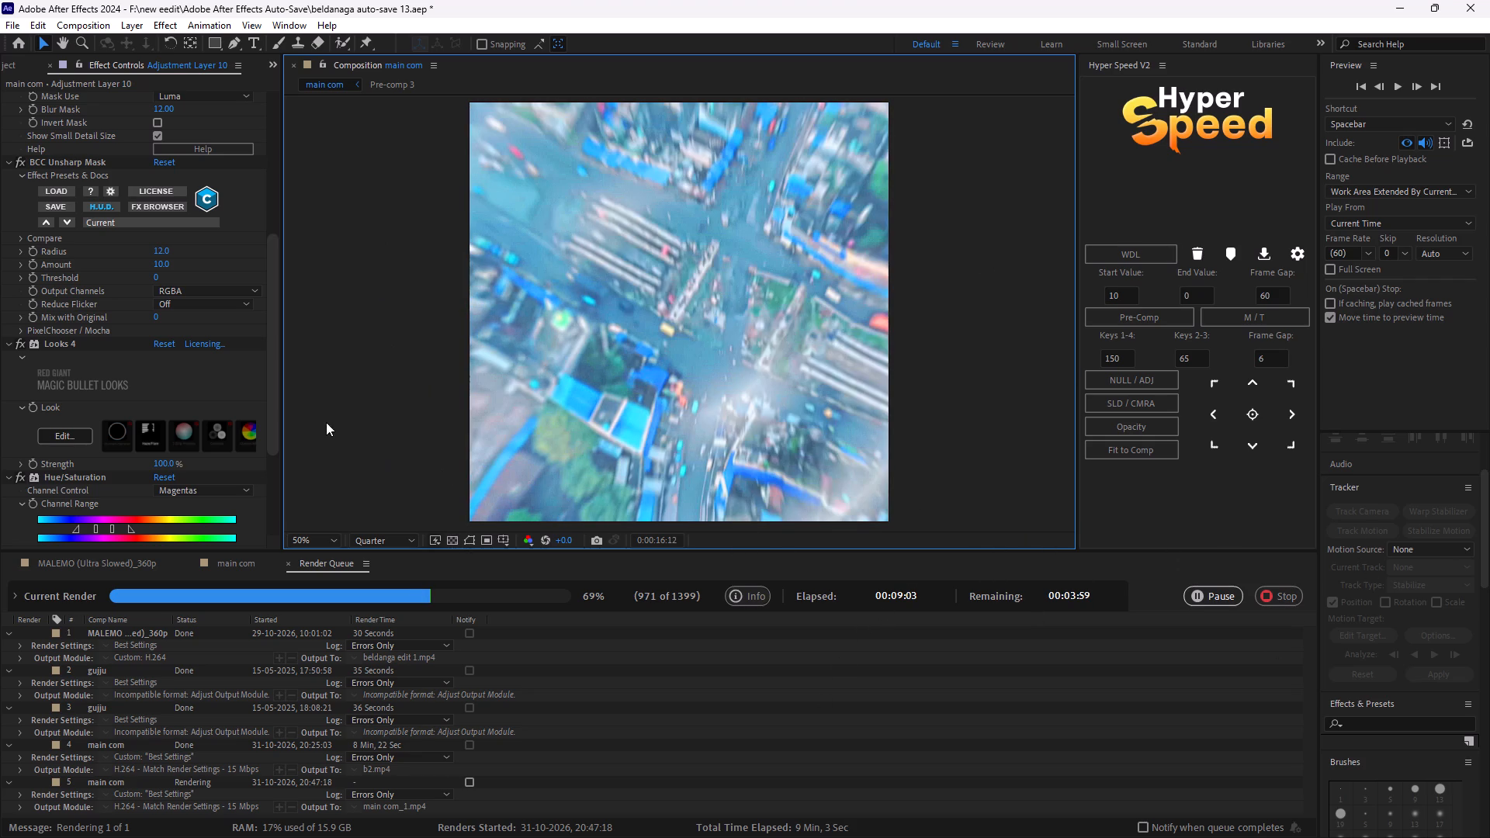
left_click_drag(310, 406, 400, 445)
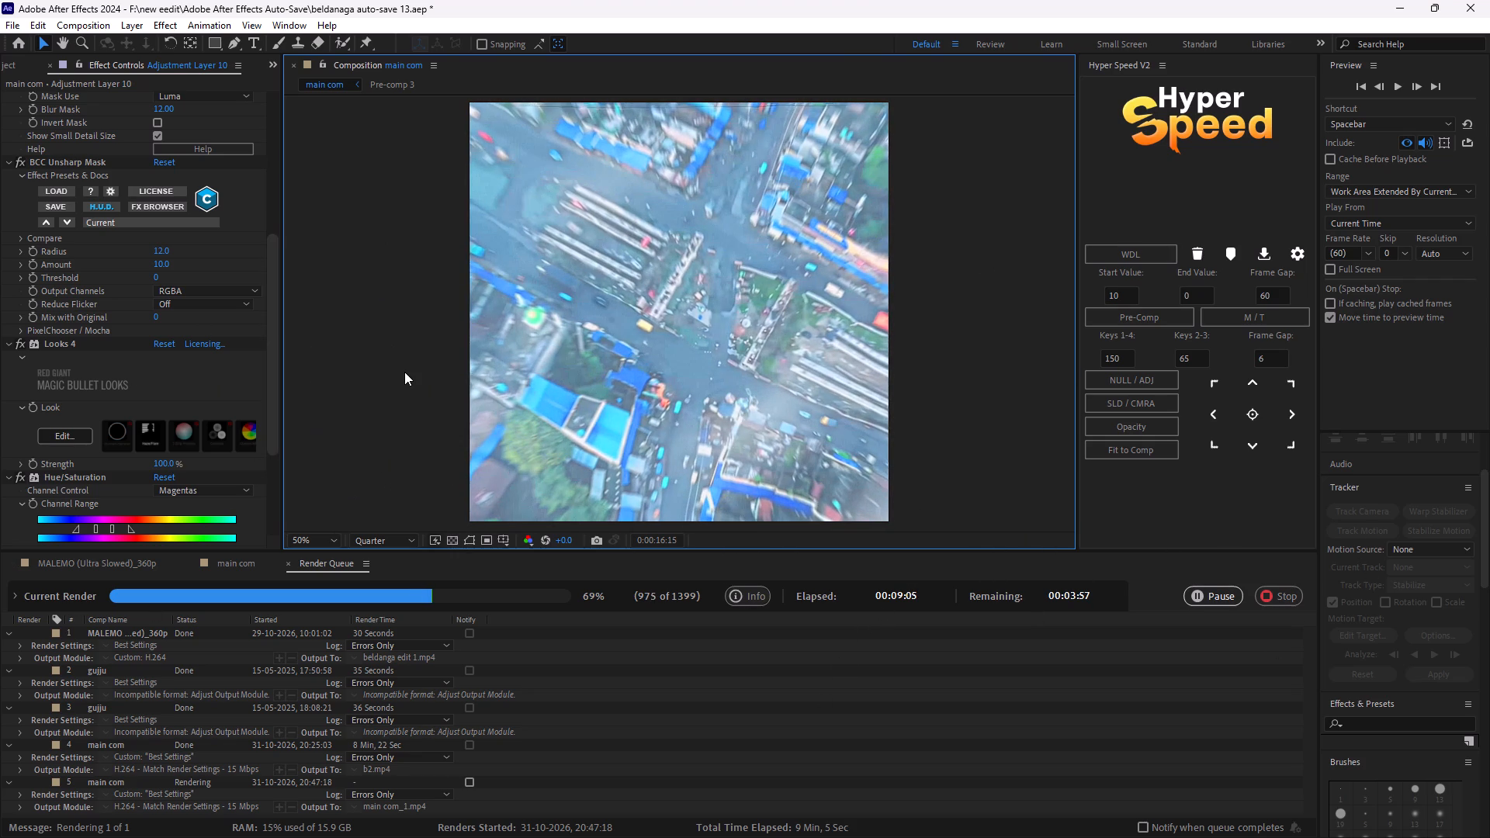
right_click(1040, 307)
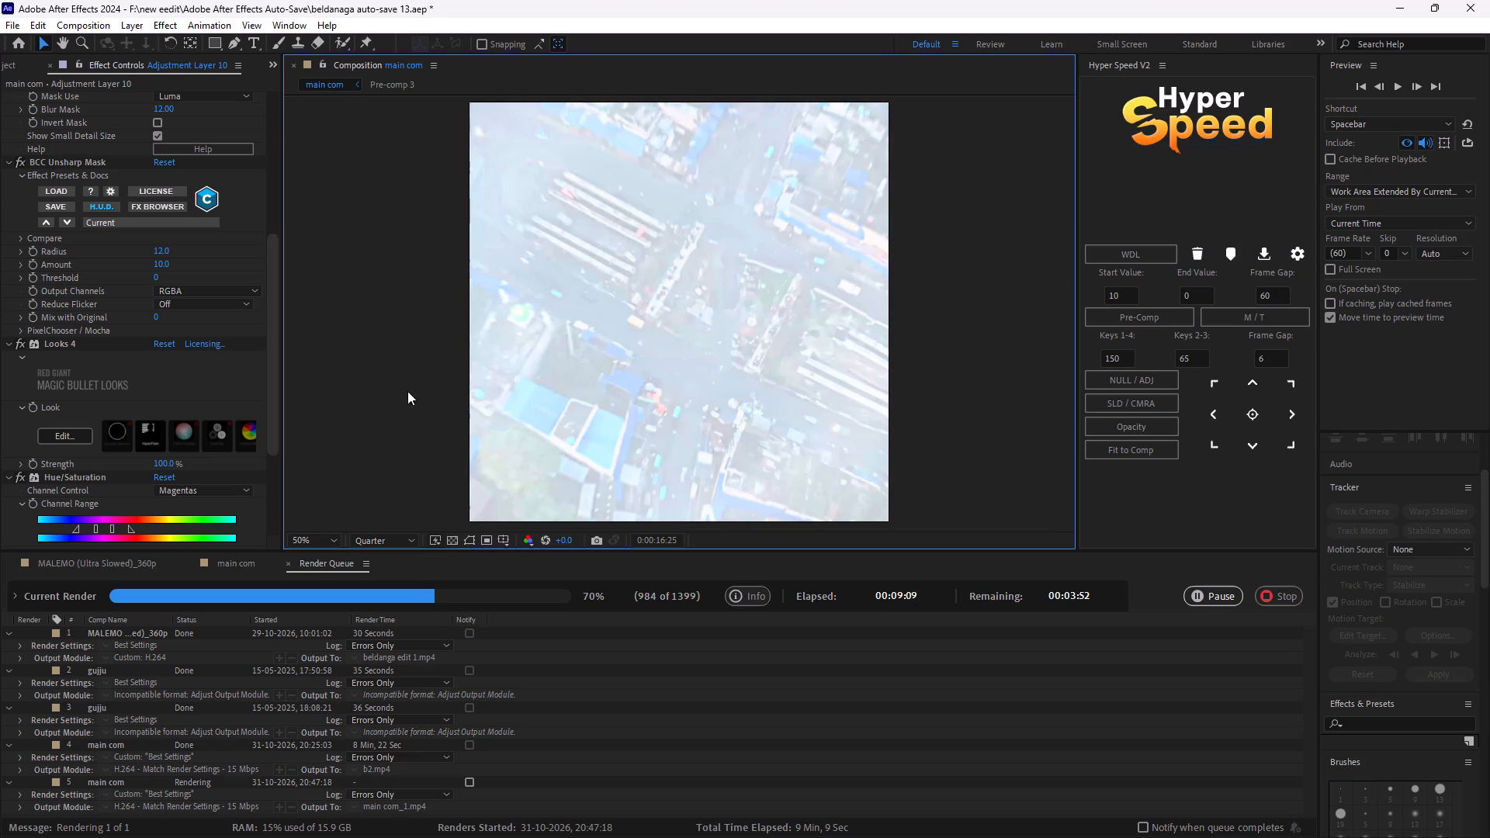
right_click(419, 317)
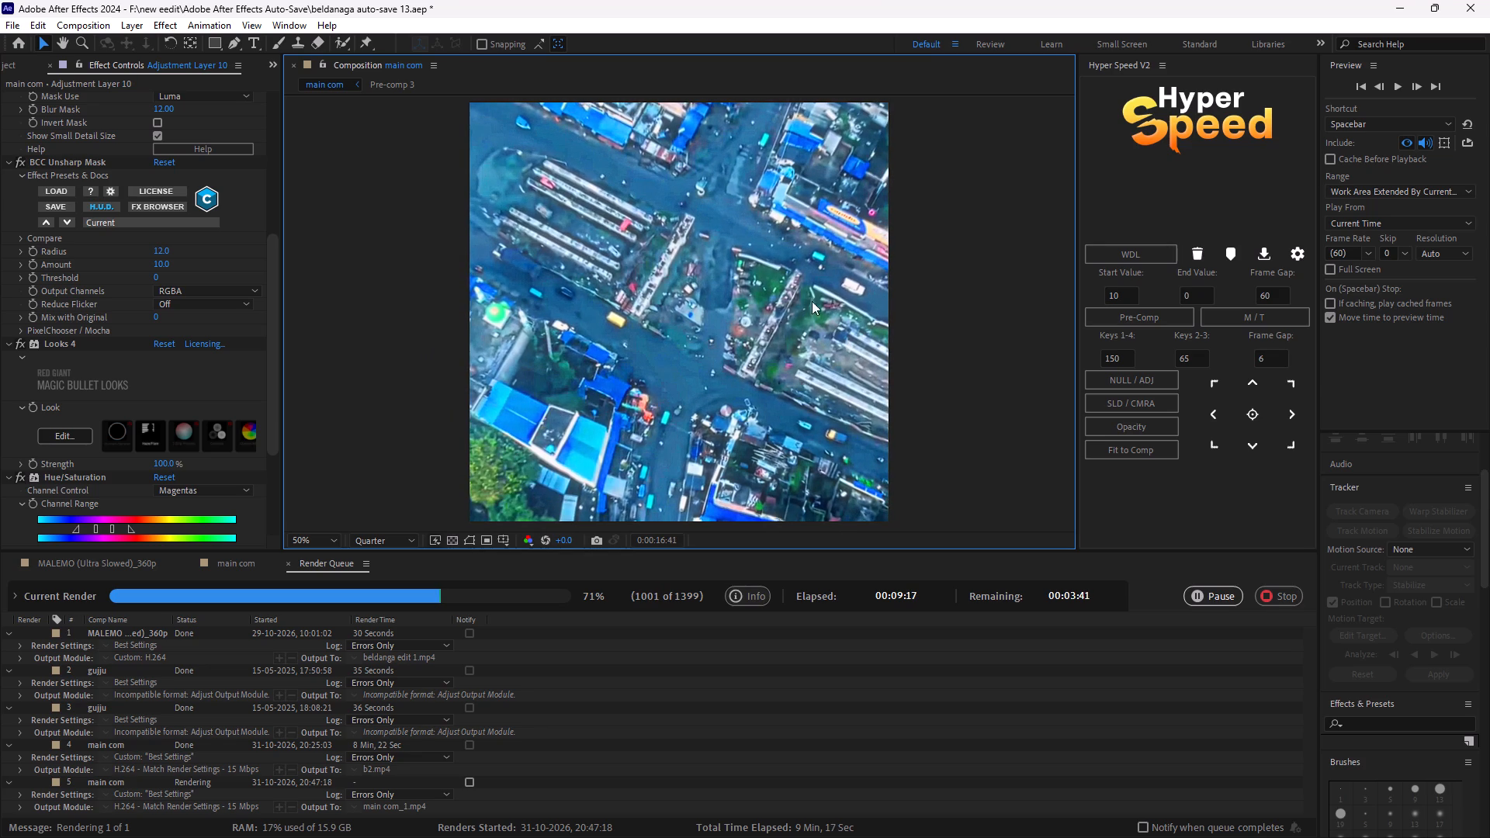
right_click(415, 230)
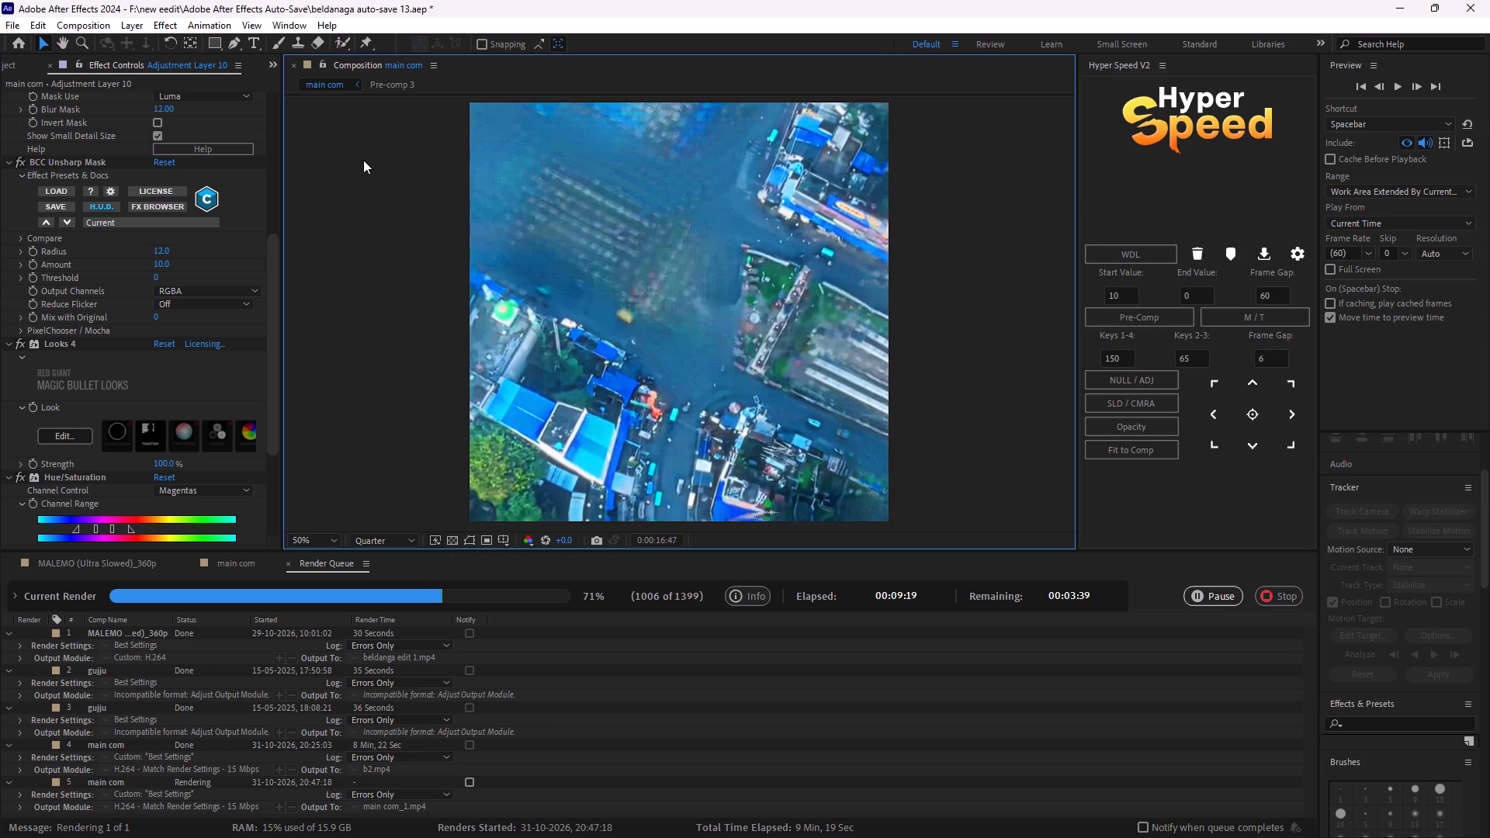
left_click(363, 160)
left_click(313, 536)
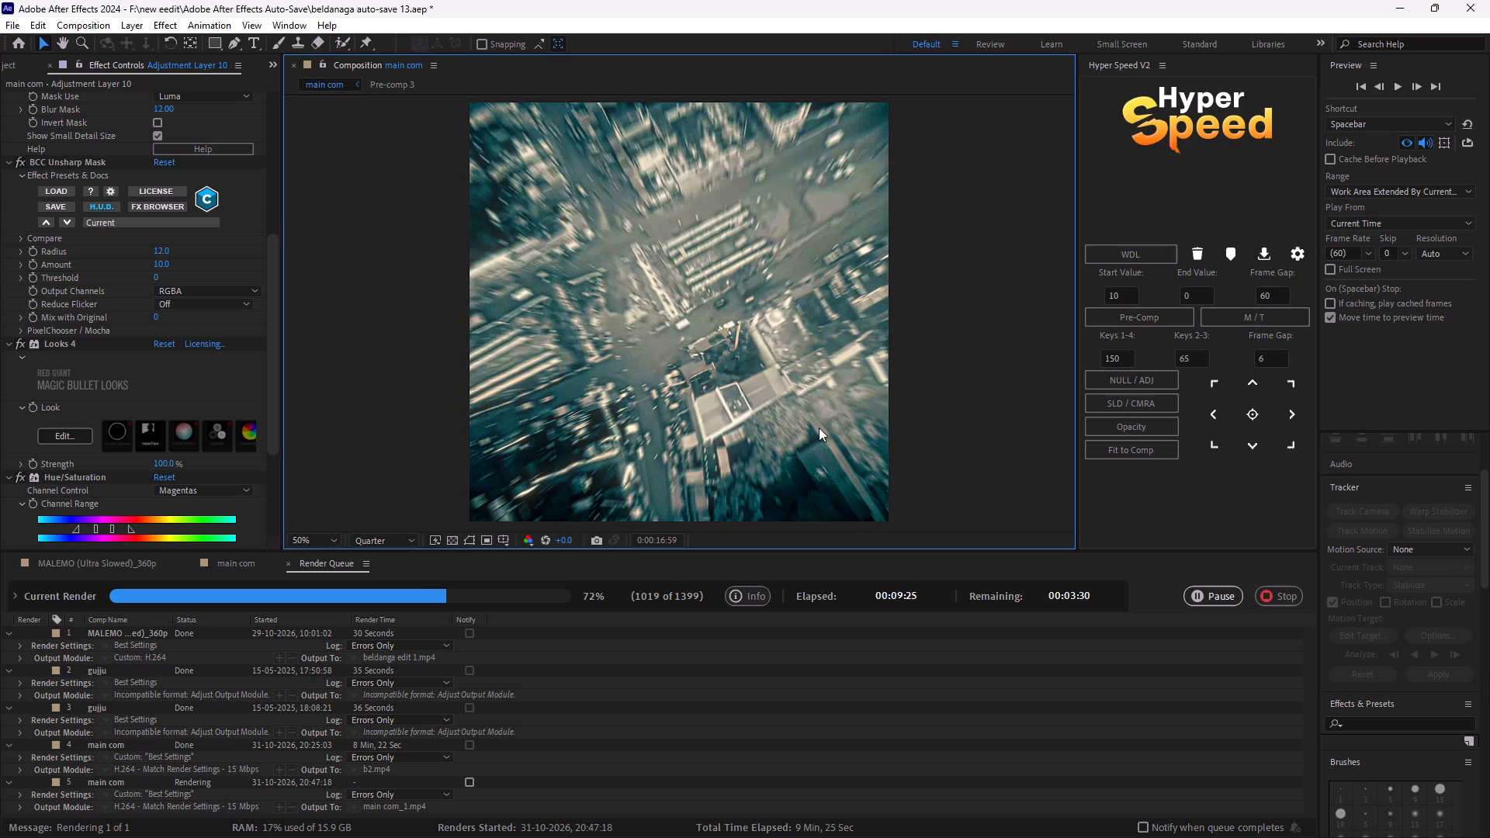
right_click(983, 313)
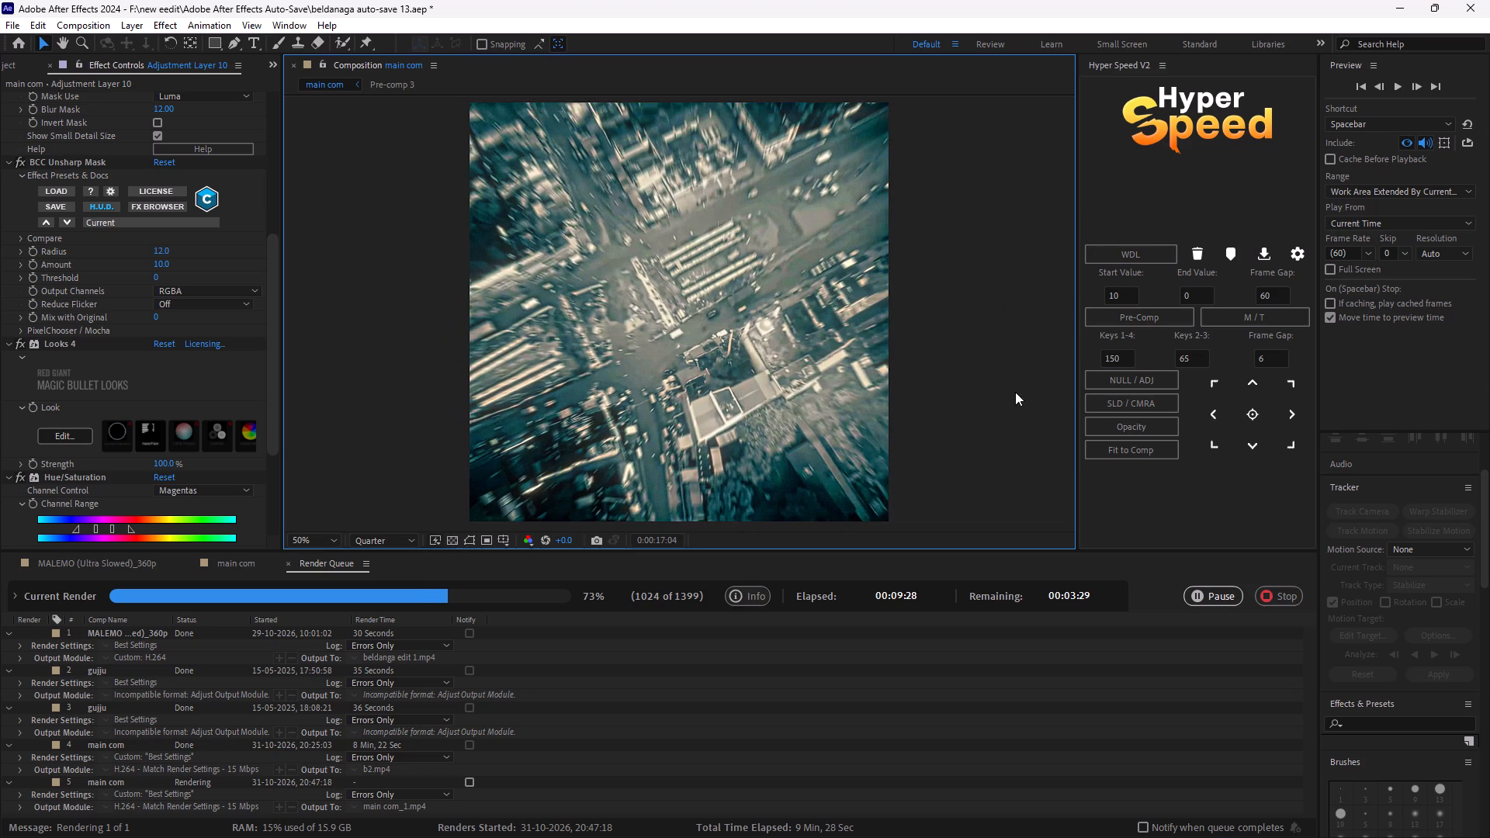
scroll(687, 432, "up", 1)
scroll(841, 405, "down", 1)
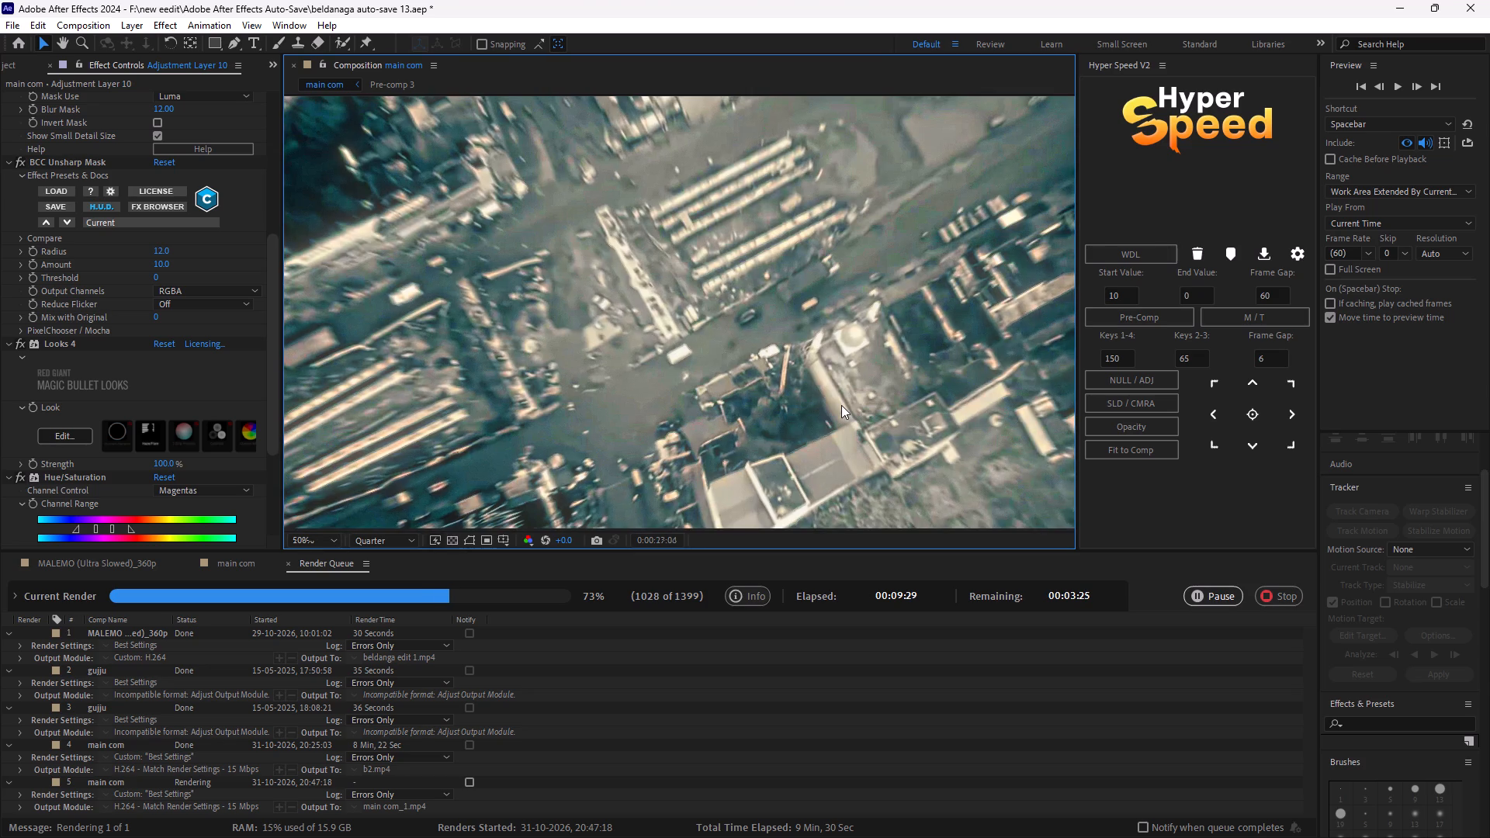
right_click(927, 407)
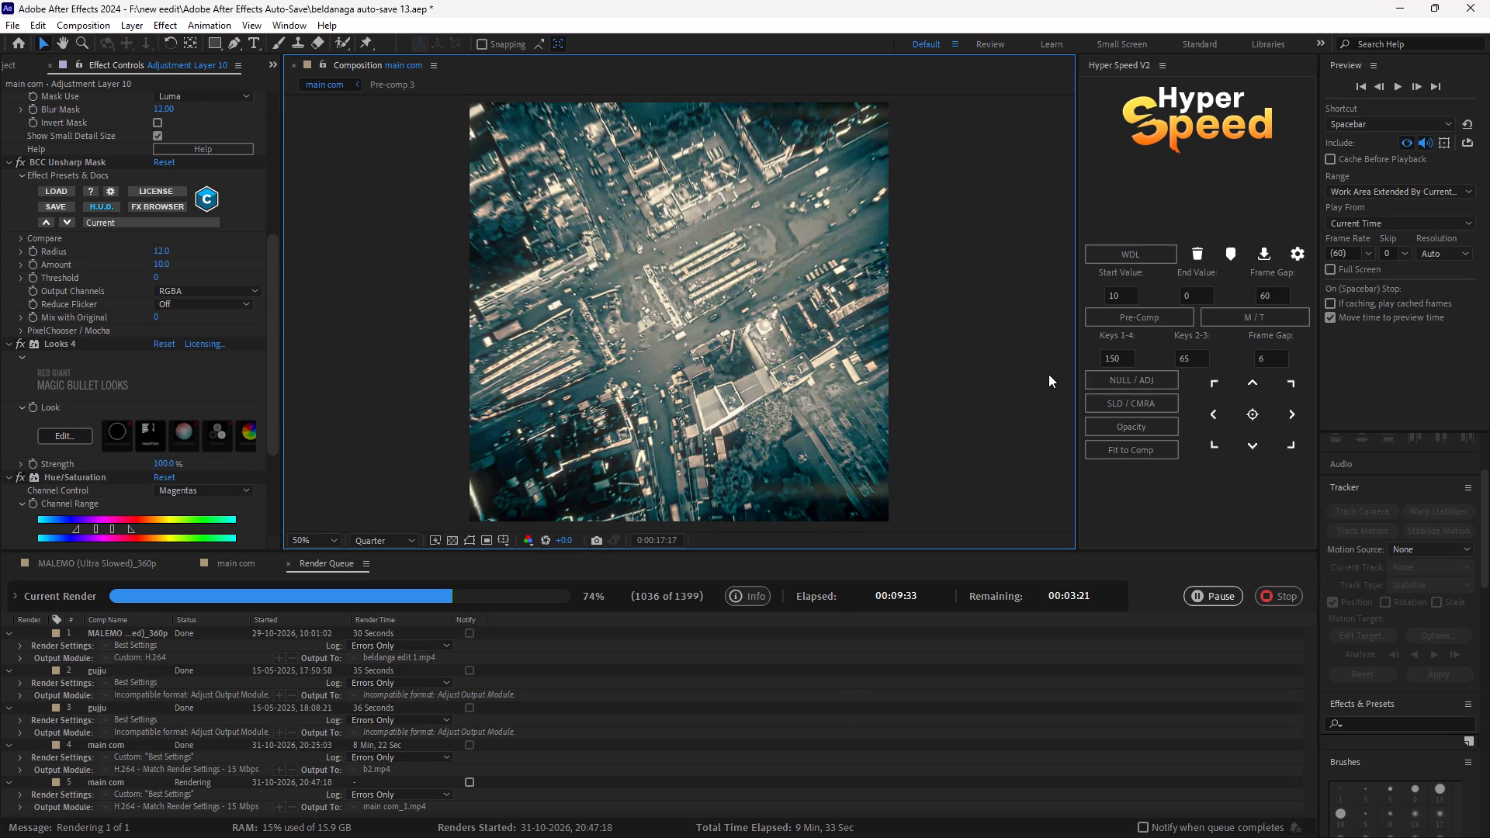
Turn on the notification for when the render queue completes.
left_click(1139, 826)
left_click(1145, 826)
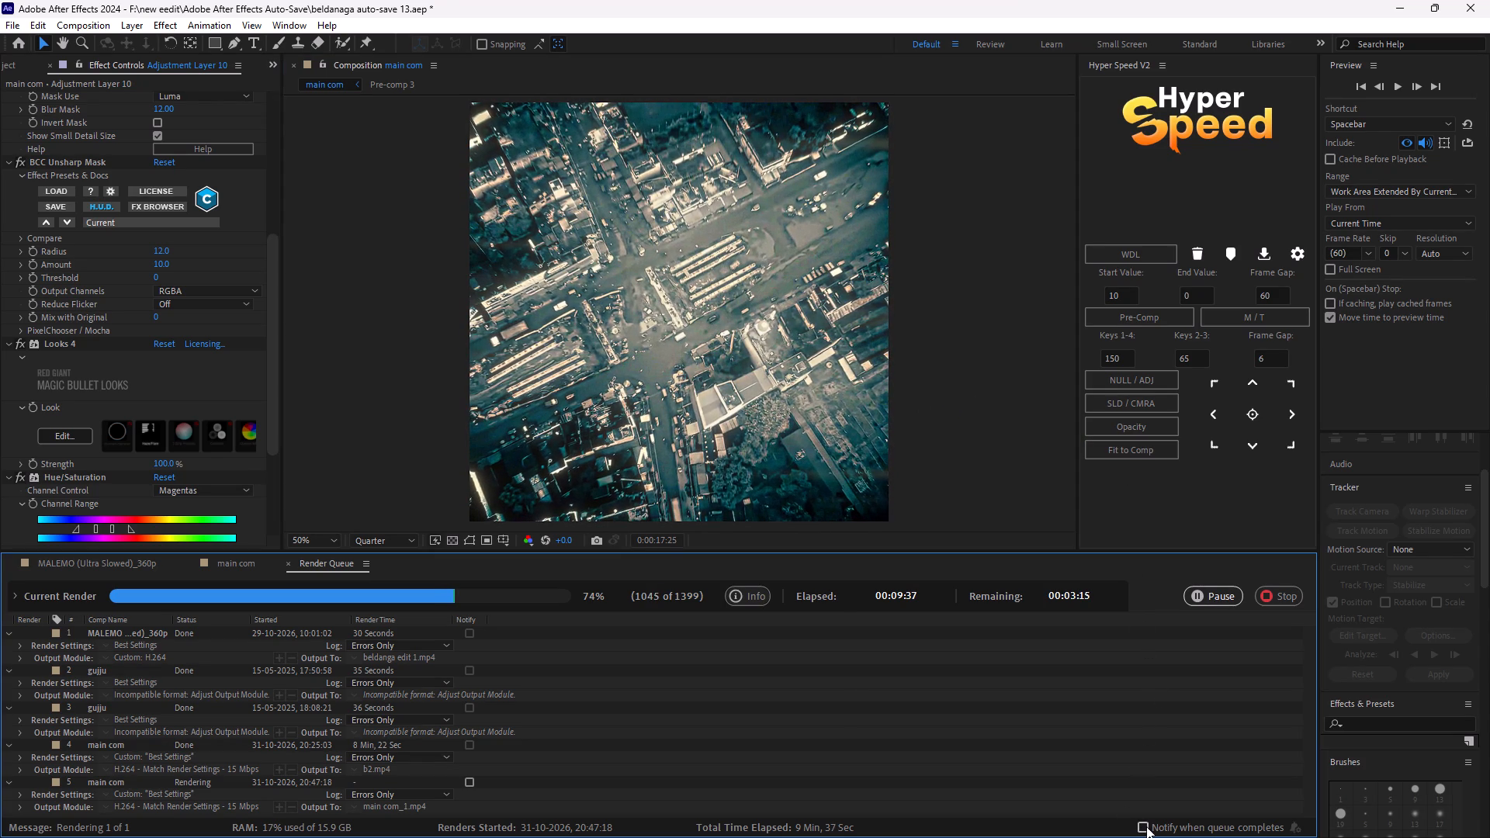
left_click(1146, 826)
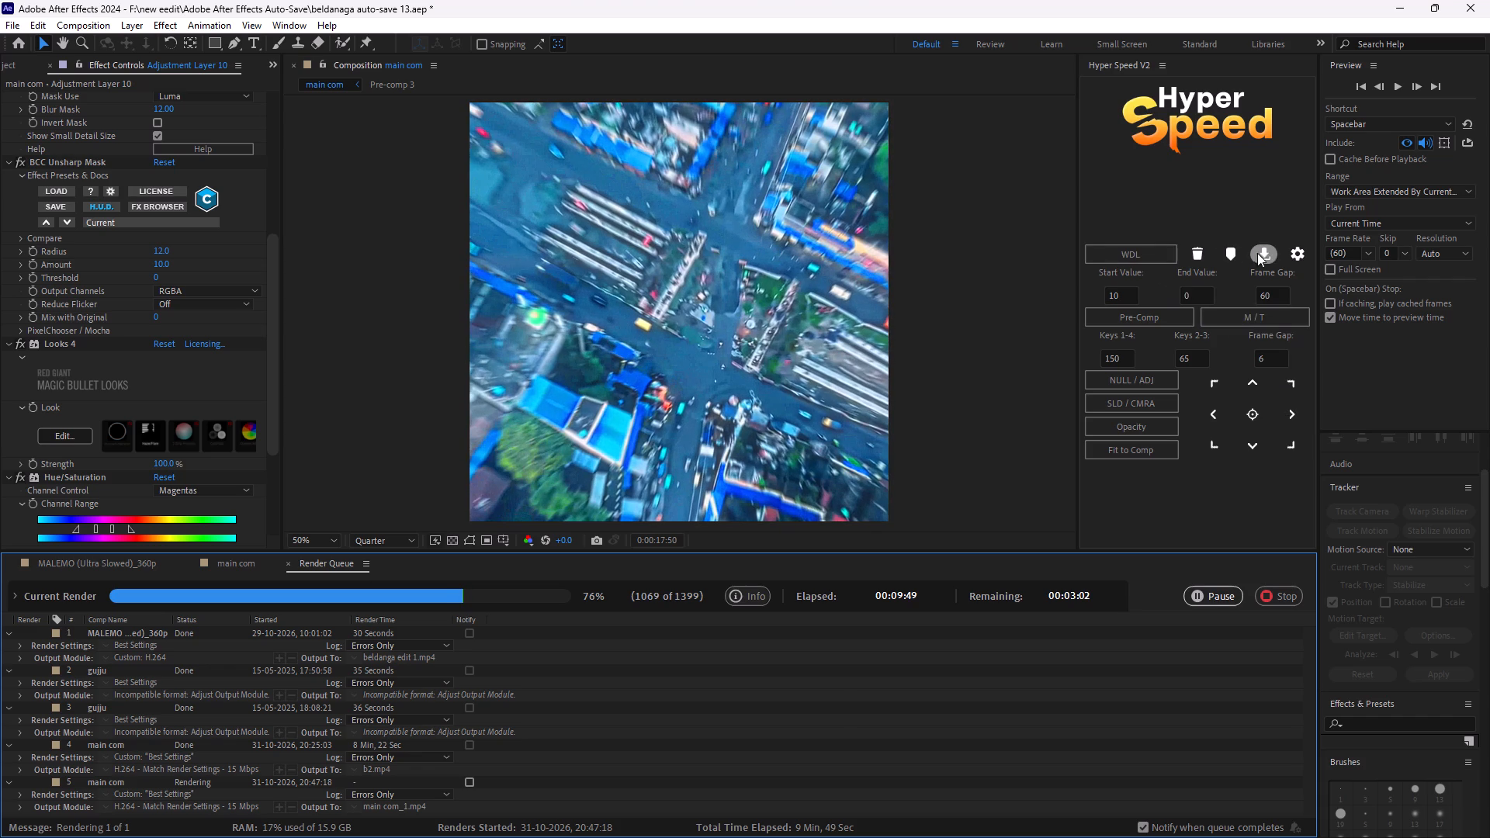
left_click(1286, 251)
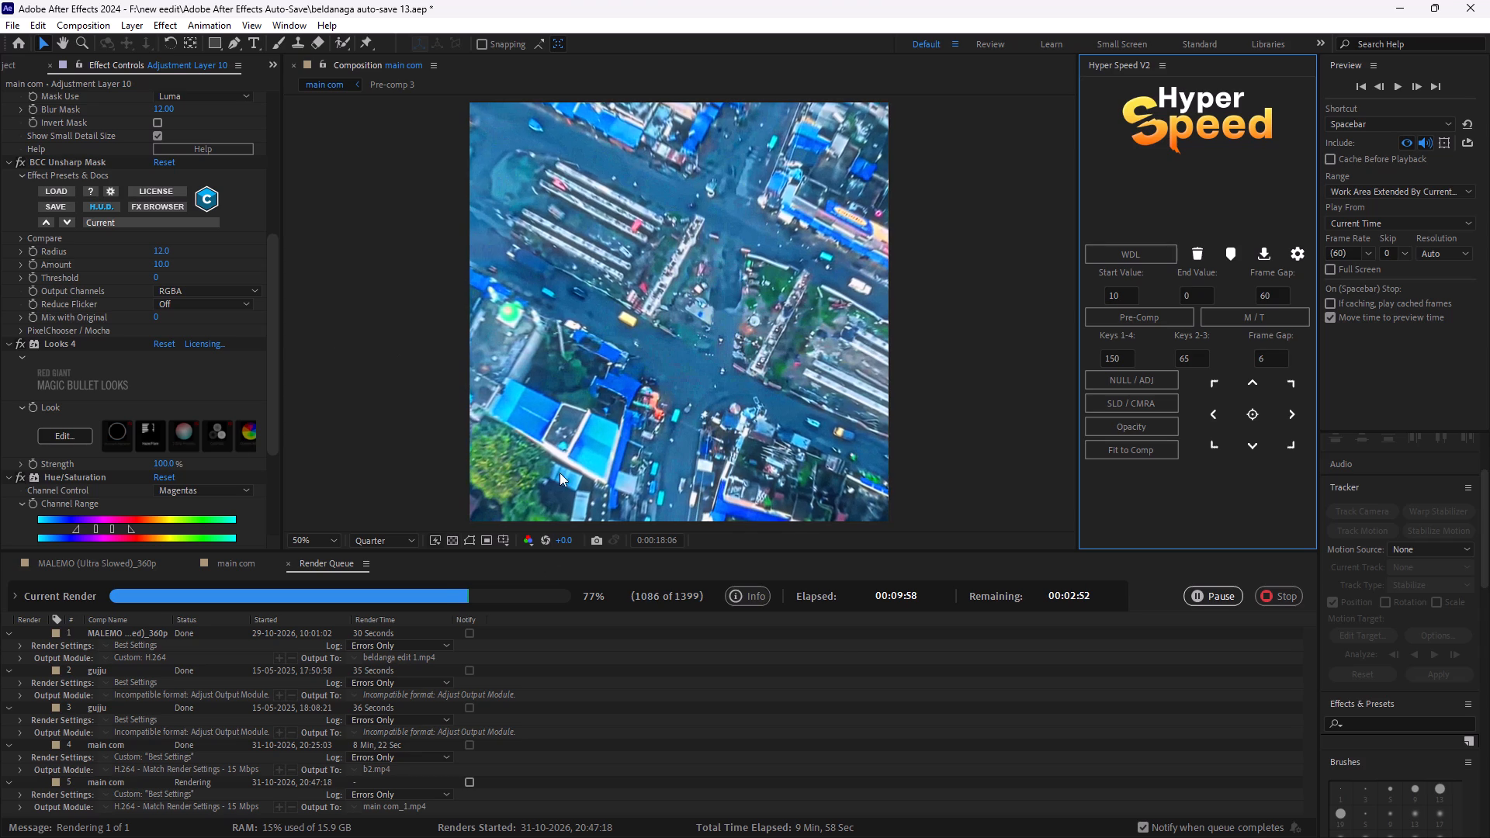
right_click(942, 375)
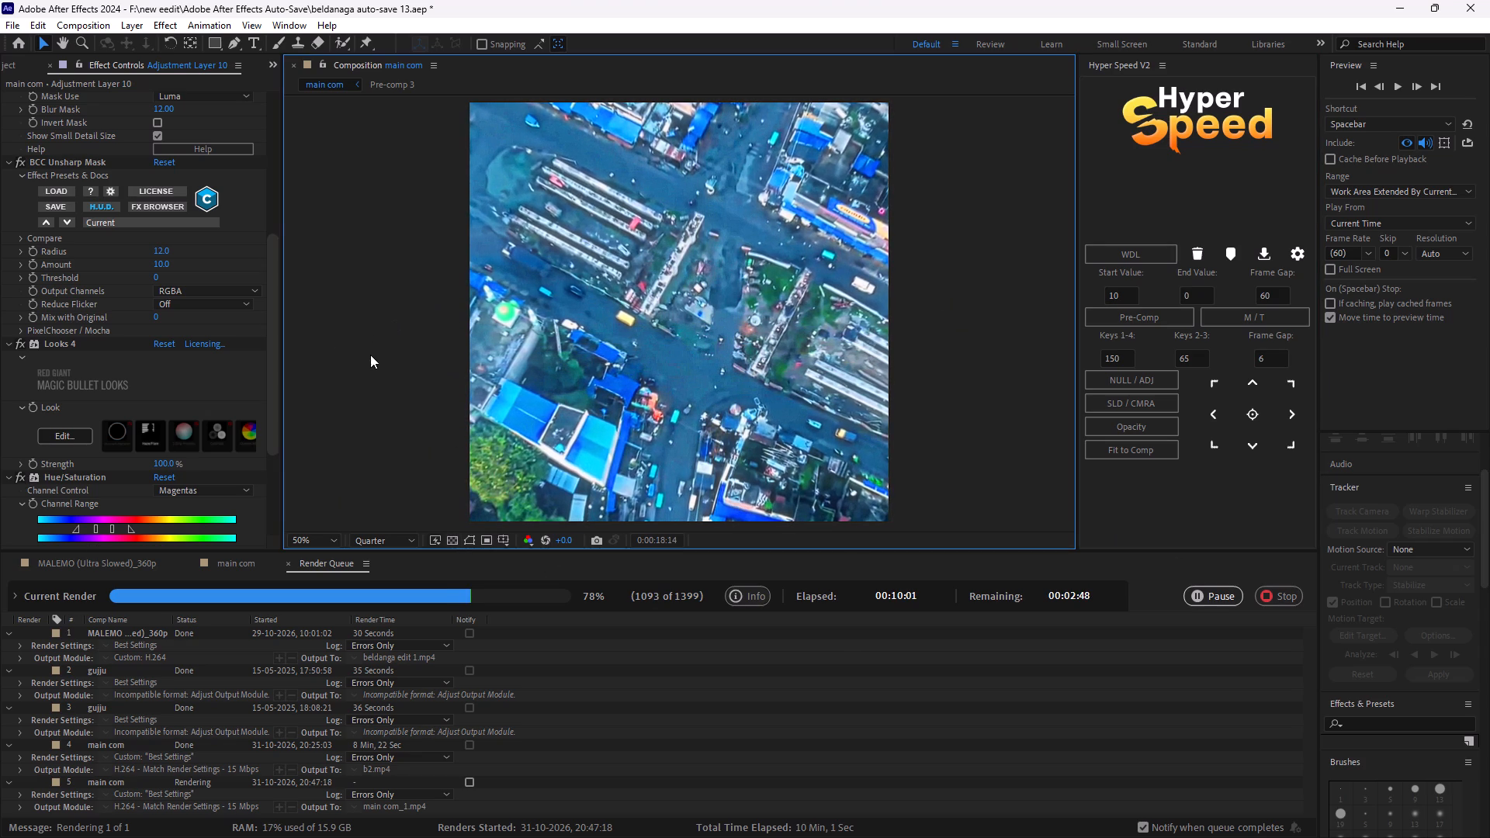
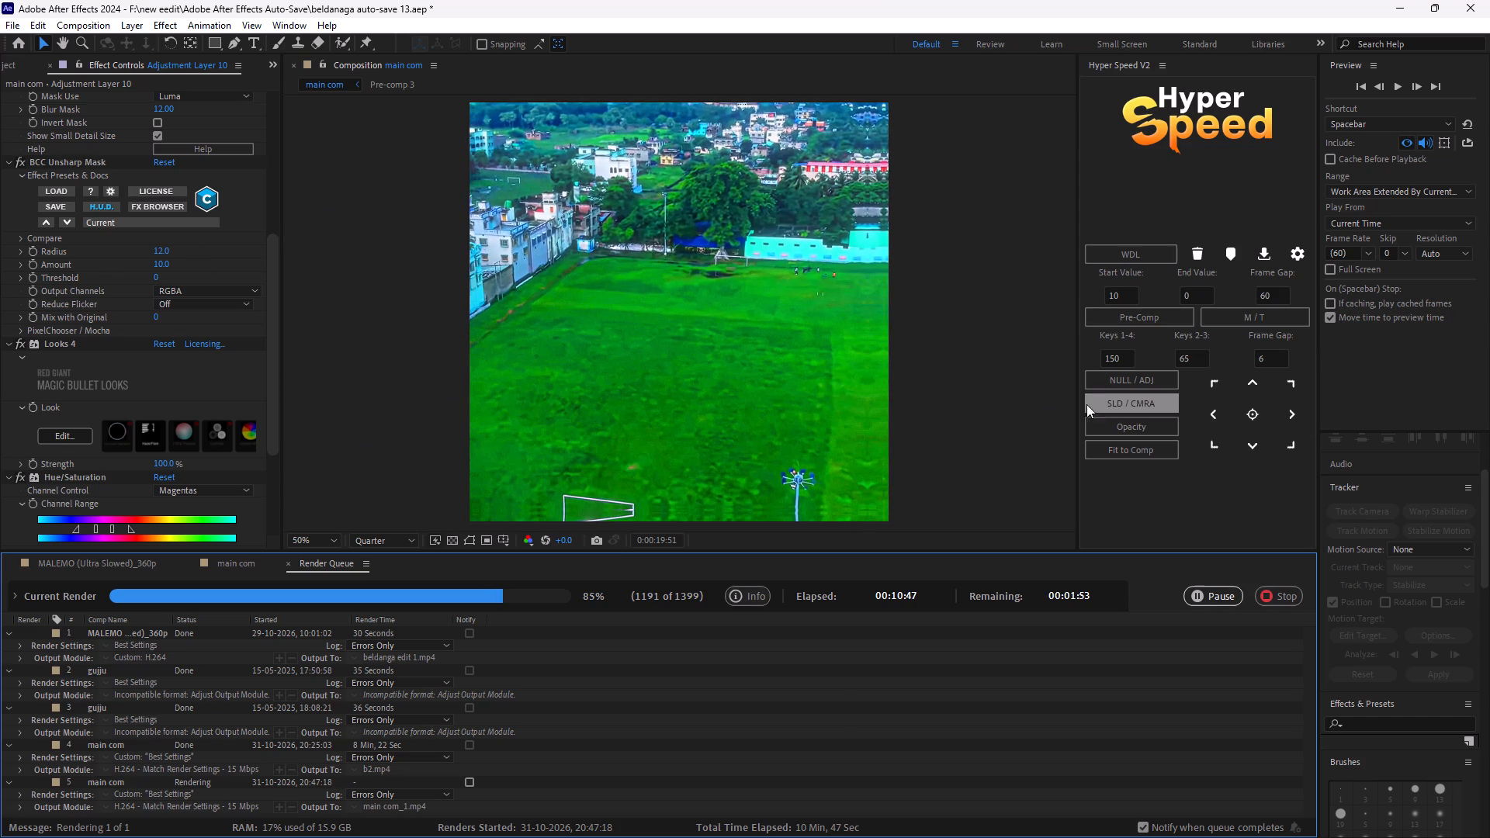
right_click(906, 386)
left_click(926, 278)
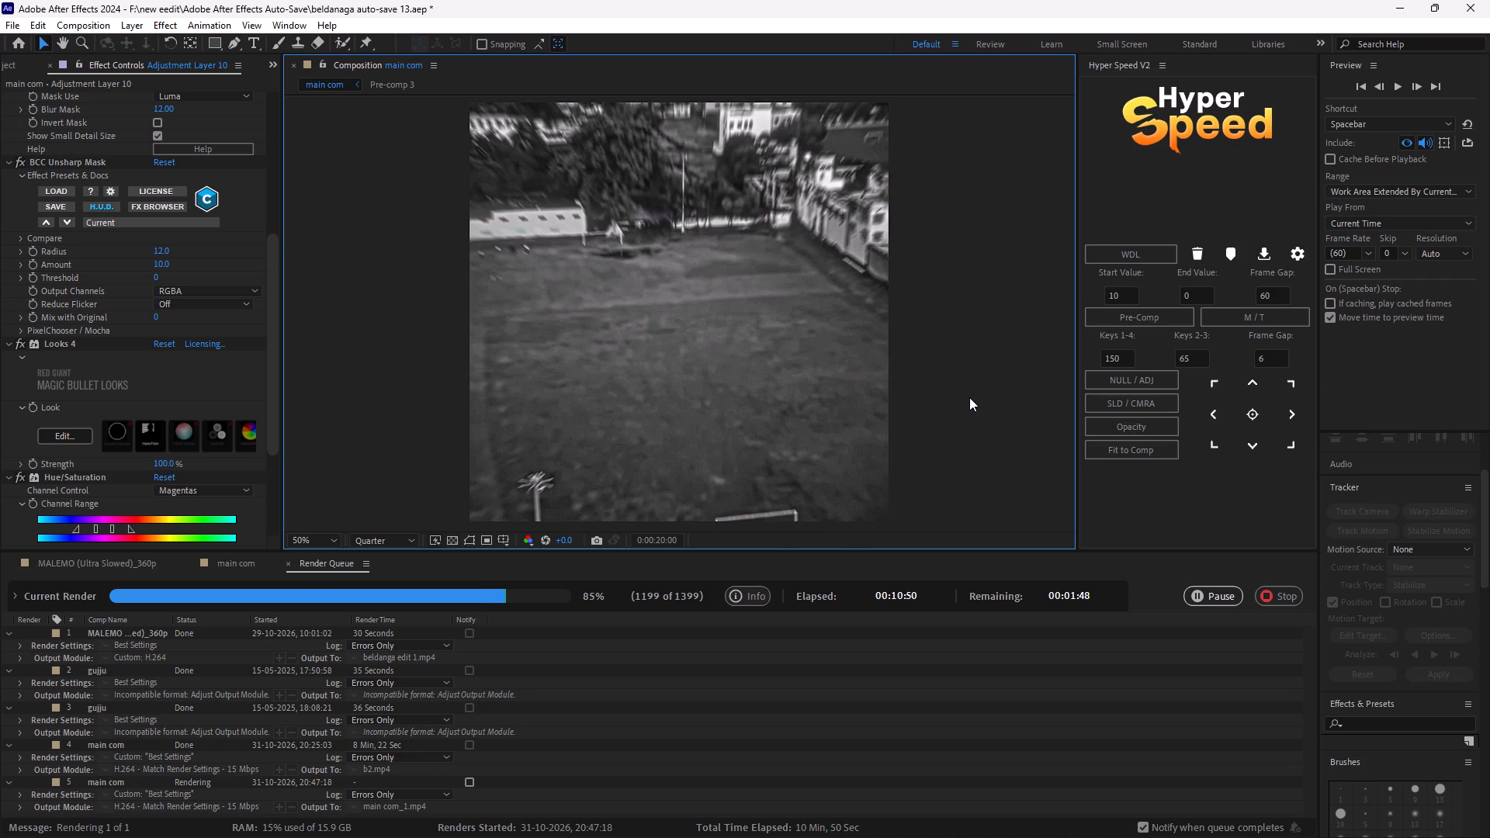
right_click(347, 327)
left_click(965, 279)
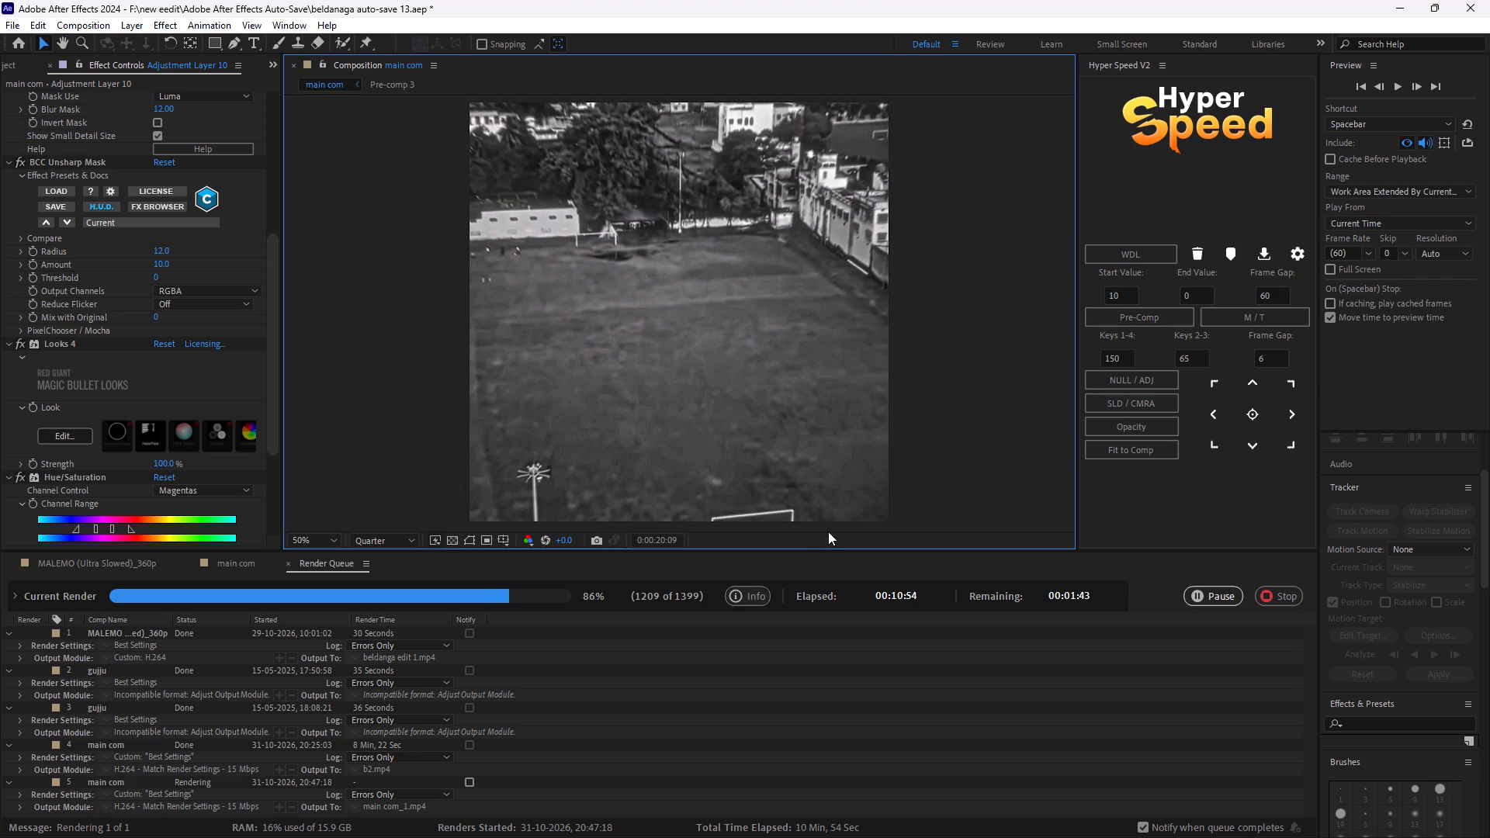
View the current render's frame details in the render queue.
left_click(765, 596)
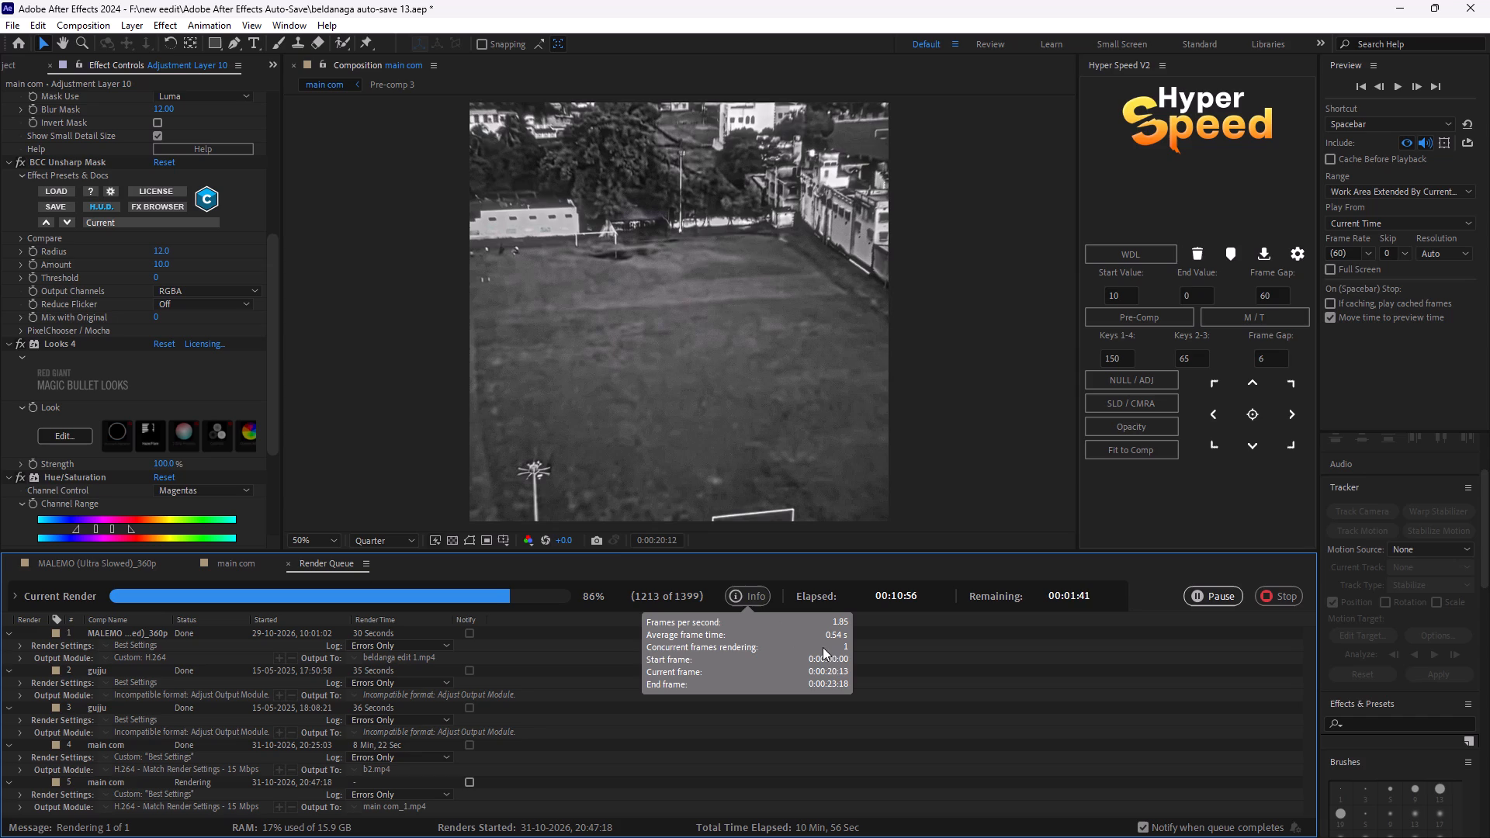
left_click(752, 581)
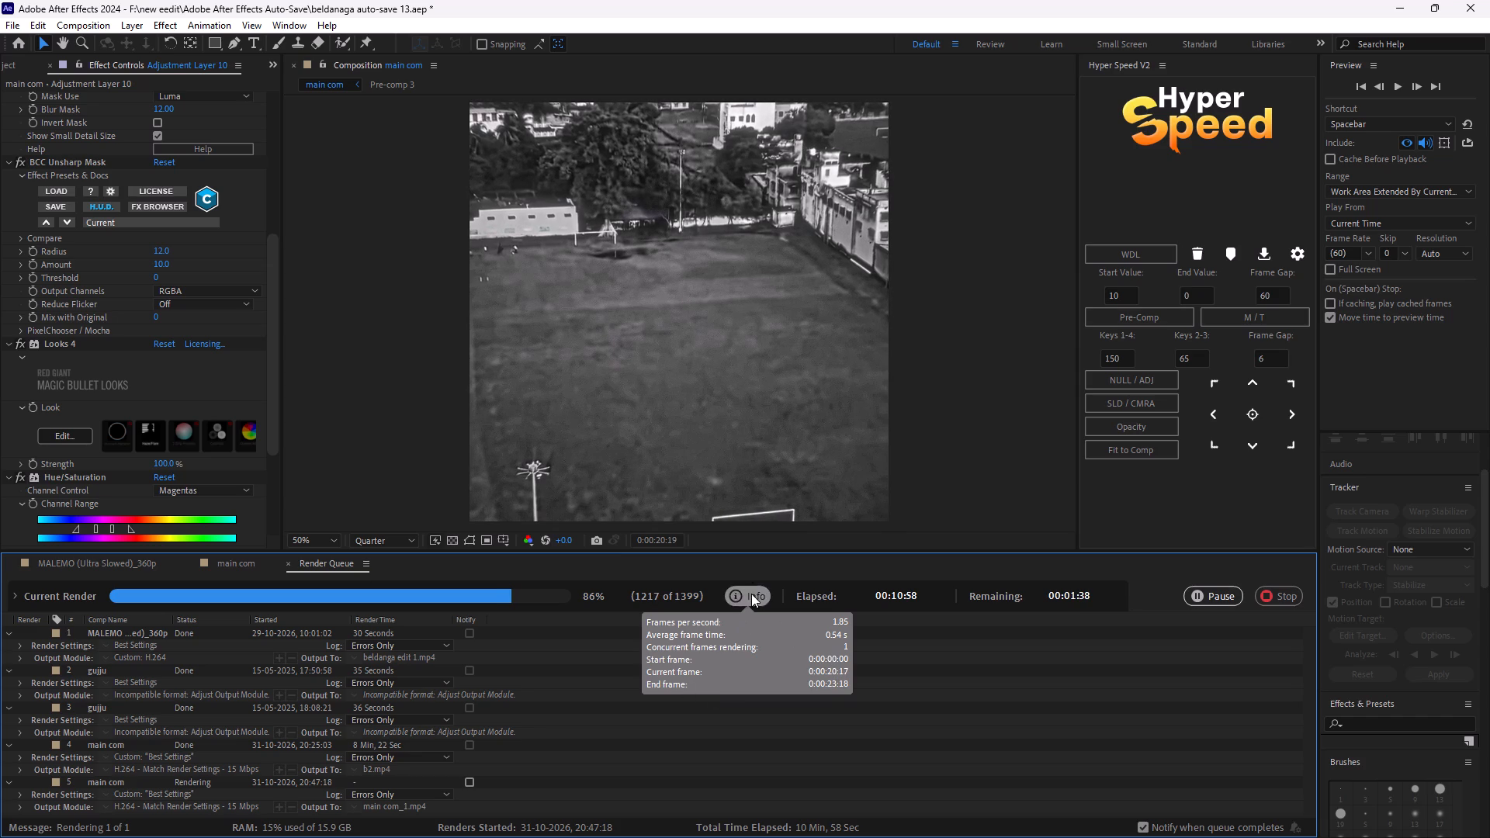
left_click(751, 594)
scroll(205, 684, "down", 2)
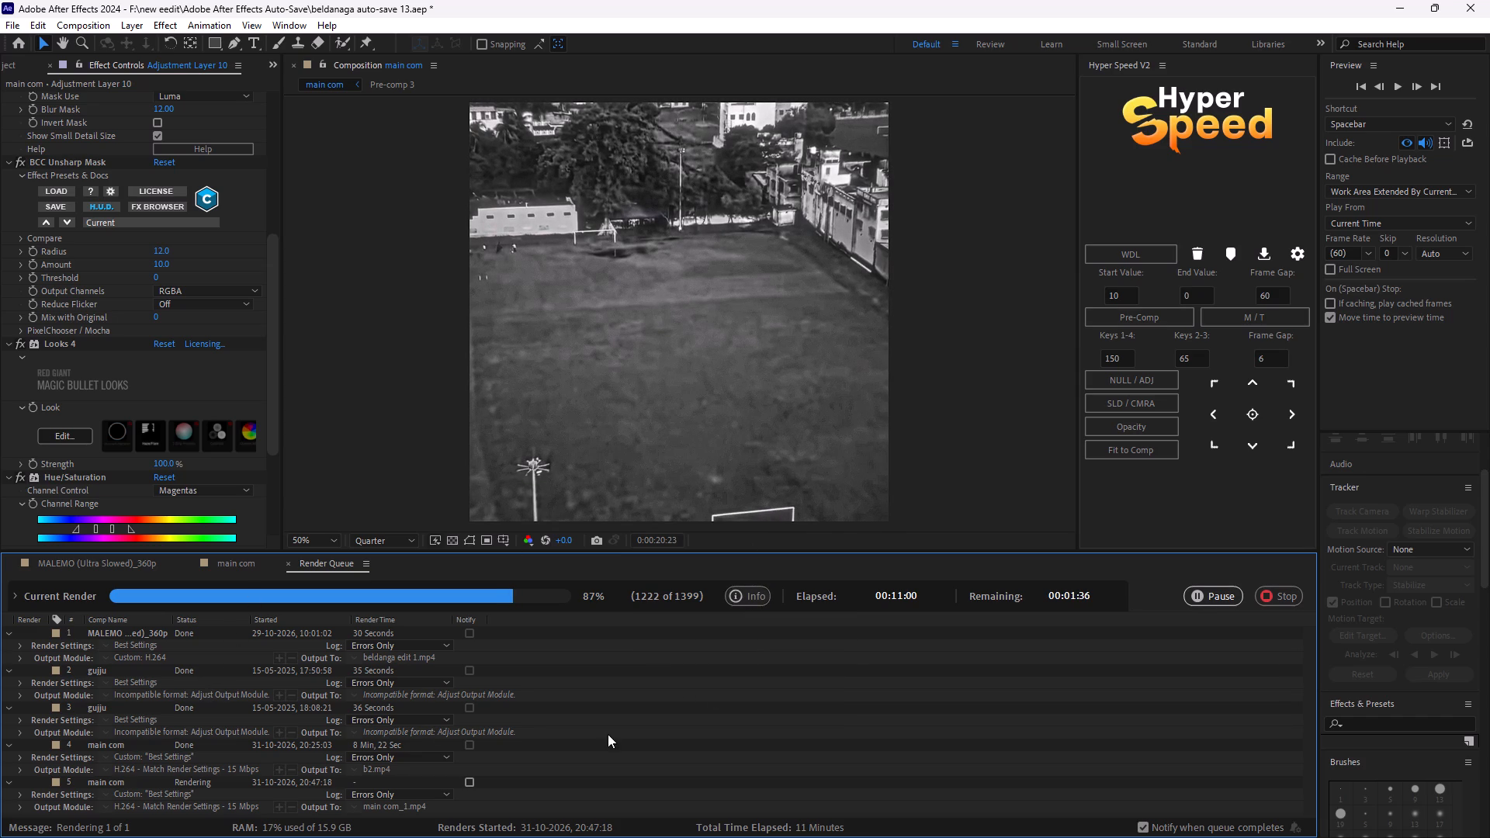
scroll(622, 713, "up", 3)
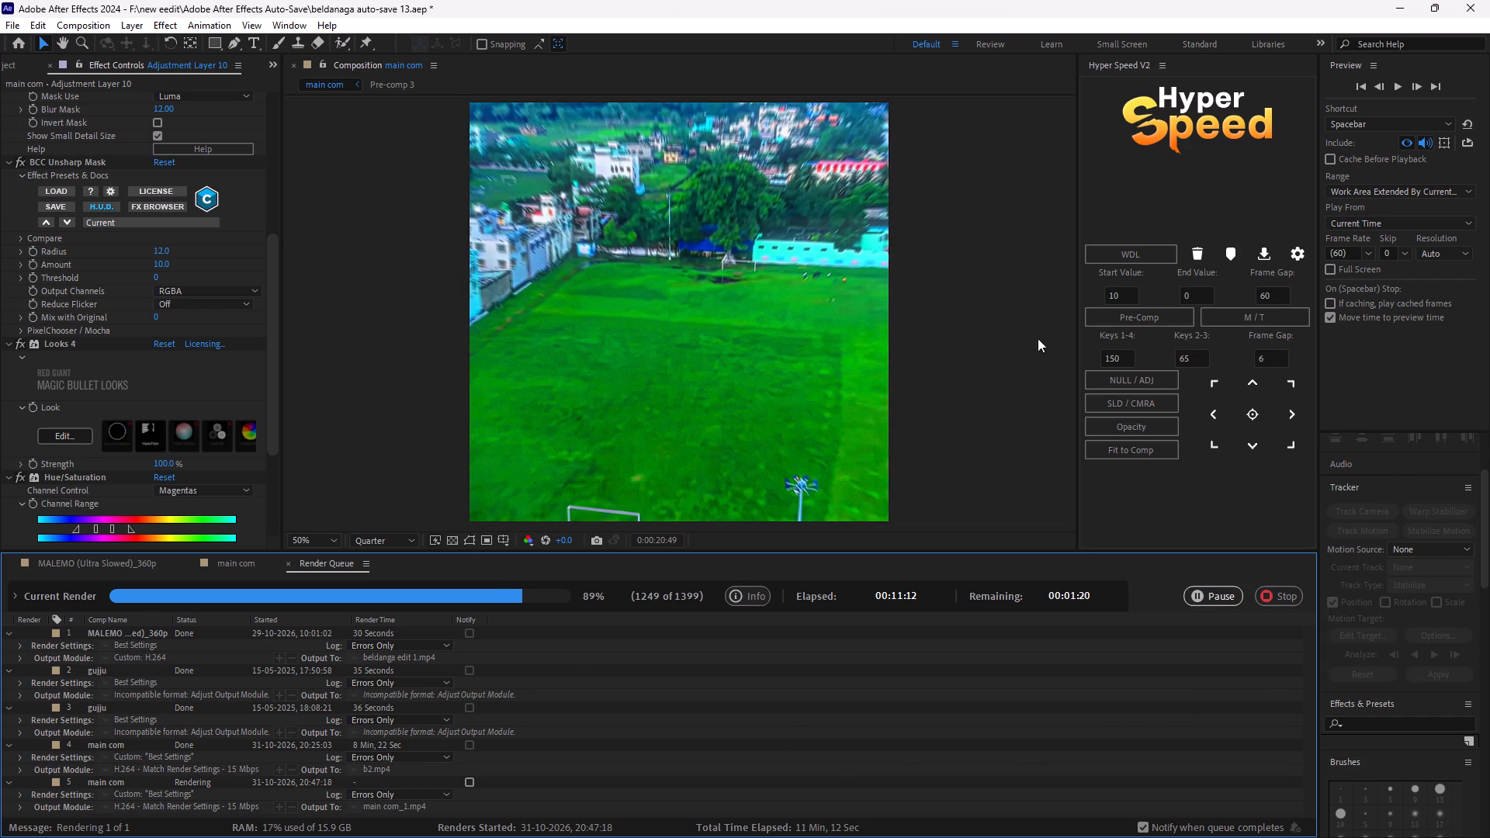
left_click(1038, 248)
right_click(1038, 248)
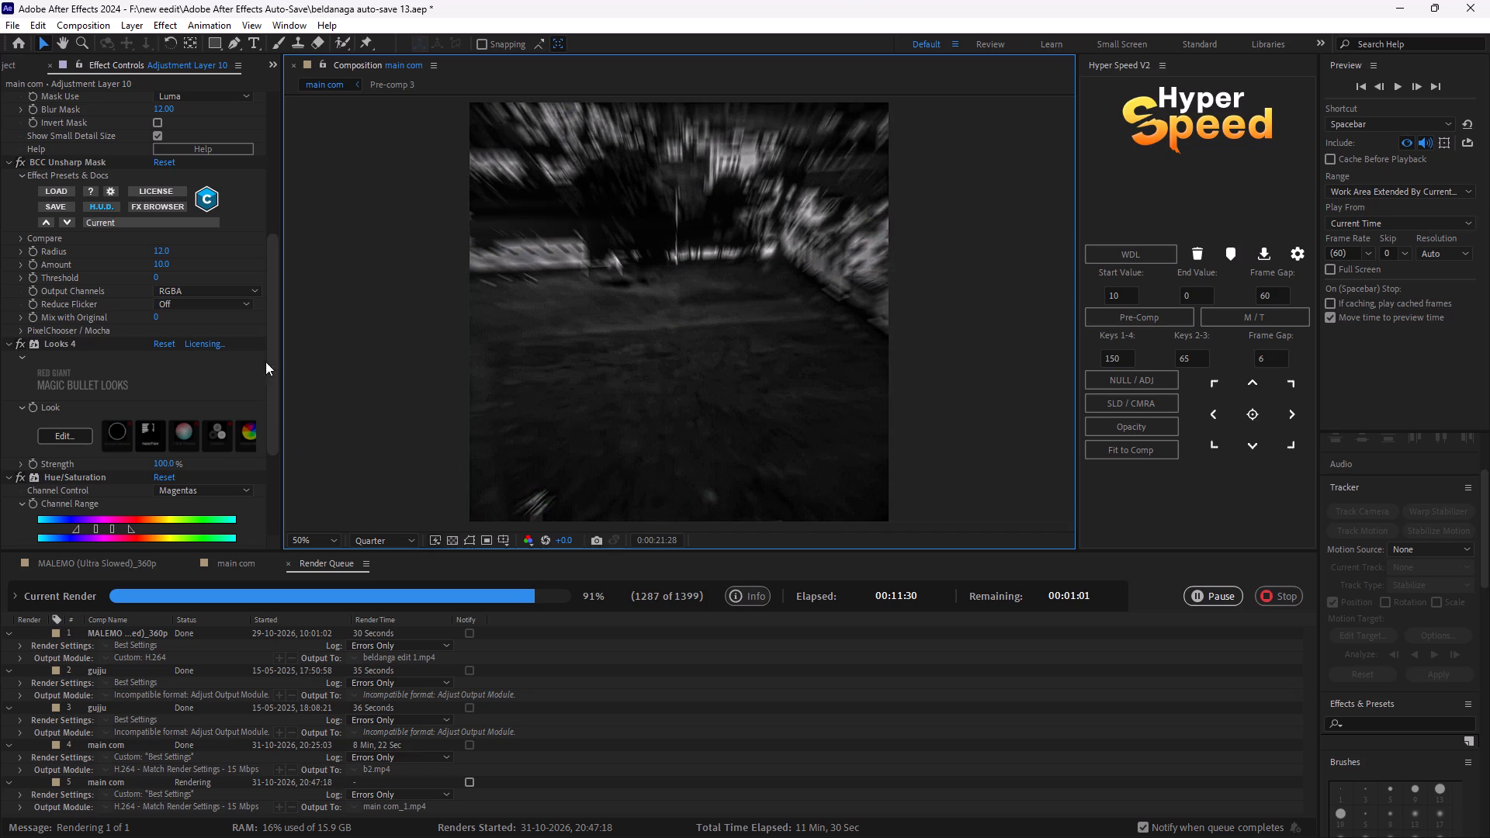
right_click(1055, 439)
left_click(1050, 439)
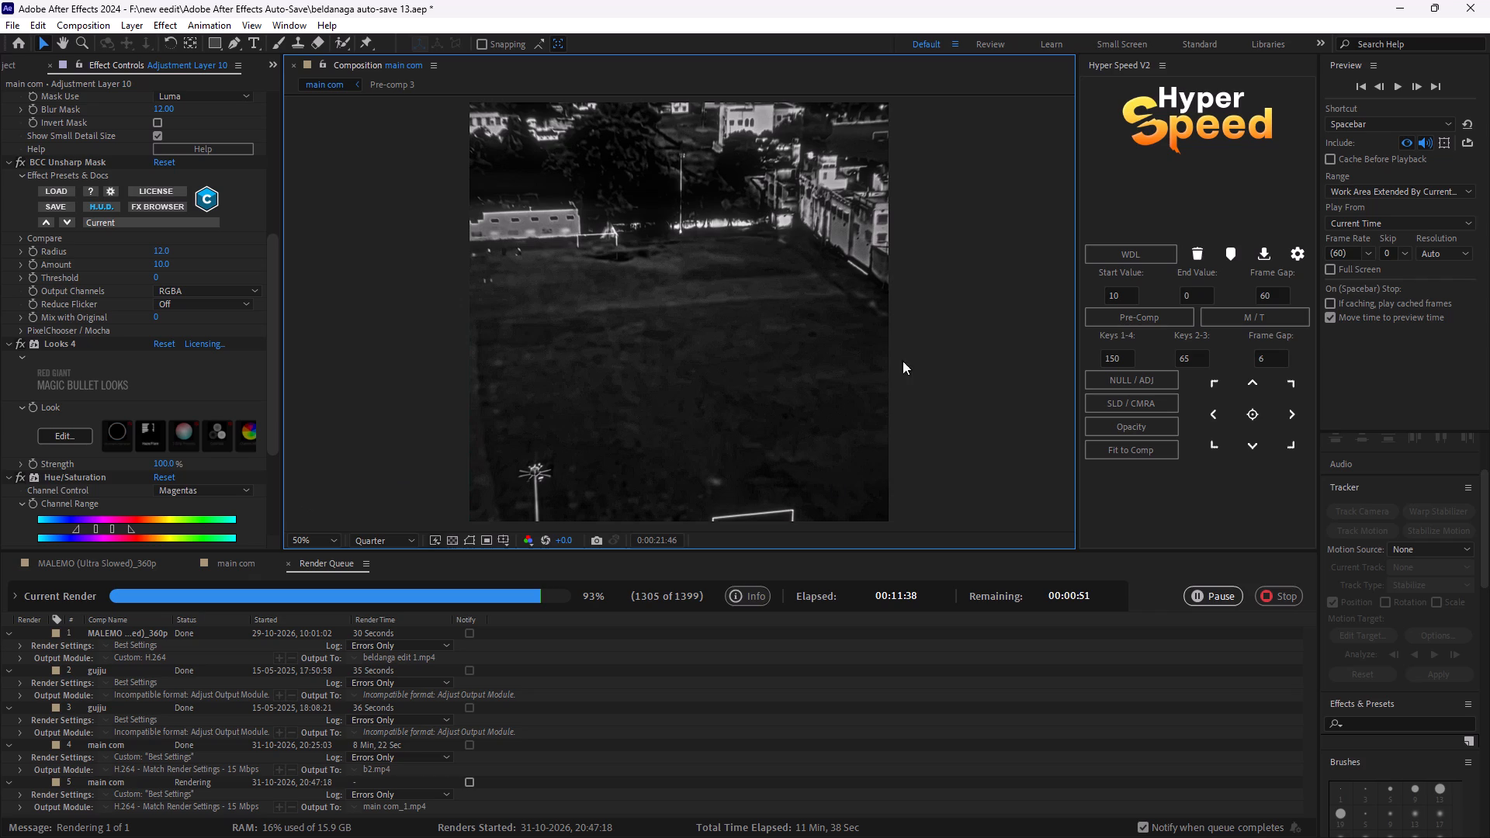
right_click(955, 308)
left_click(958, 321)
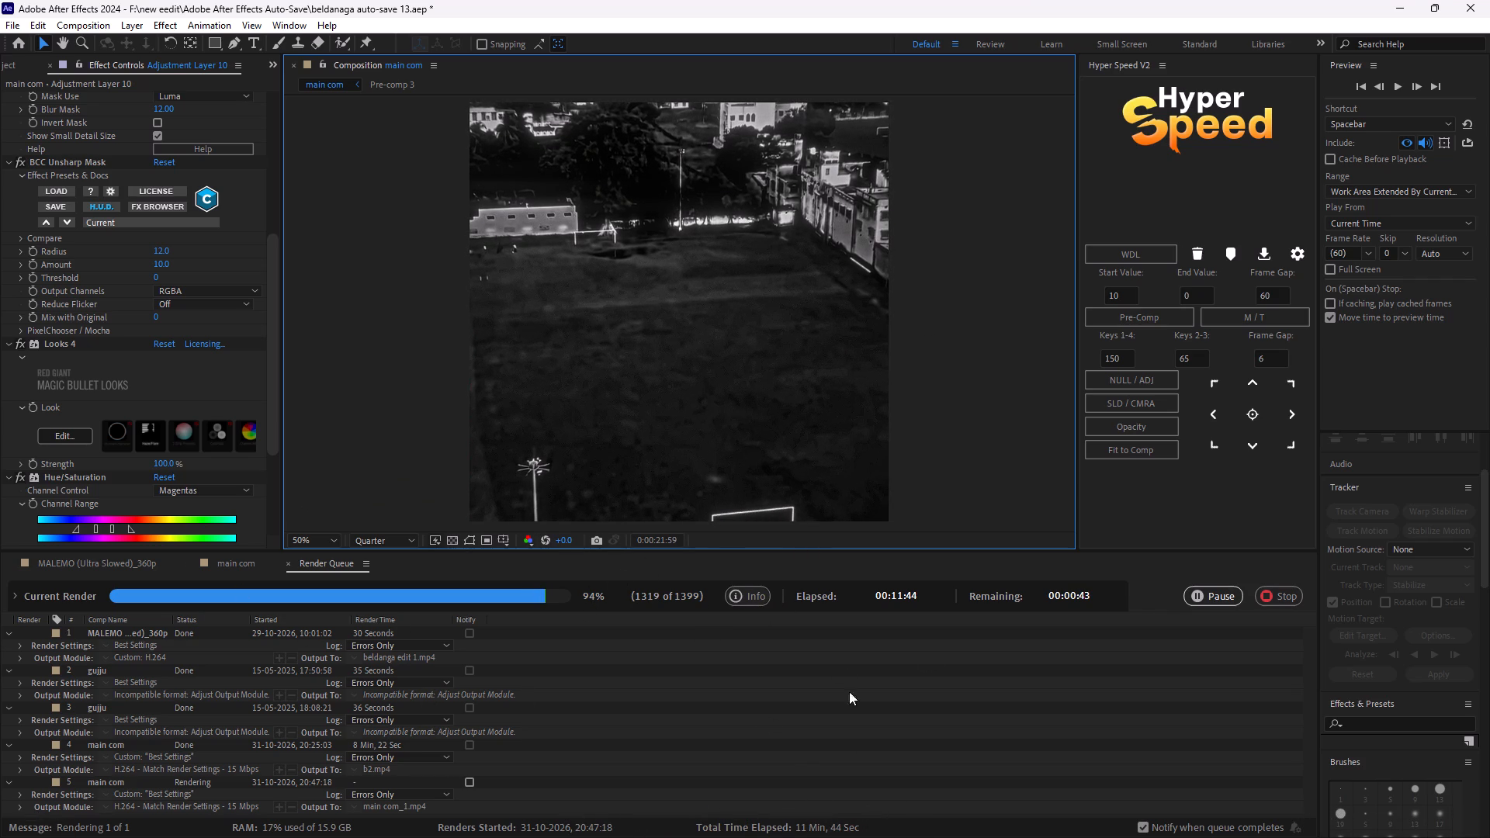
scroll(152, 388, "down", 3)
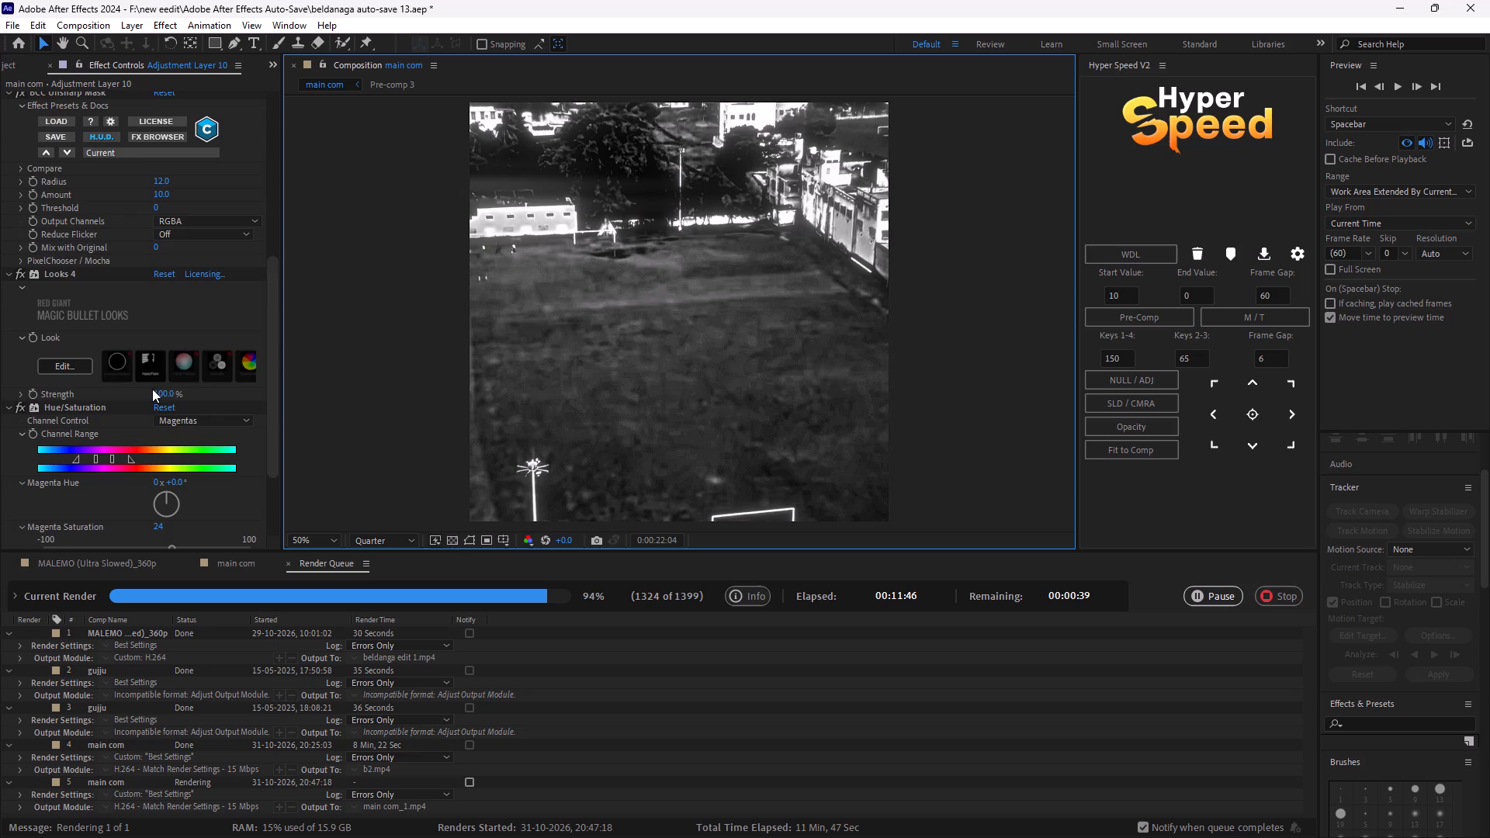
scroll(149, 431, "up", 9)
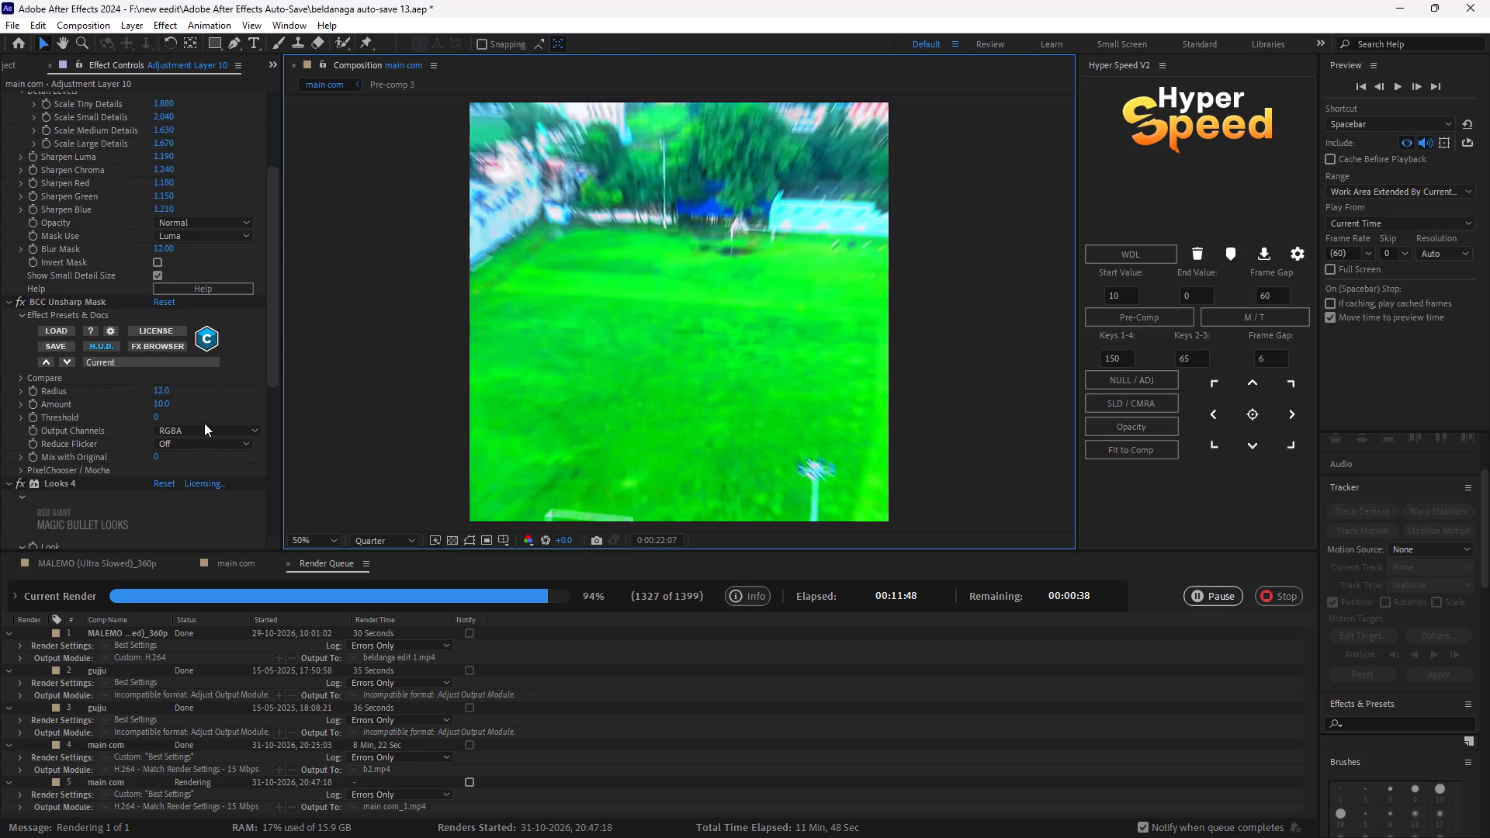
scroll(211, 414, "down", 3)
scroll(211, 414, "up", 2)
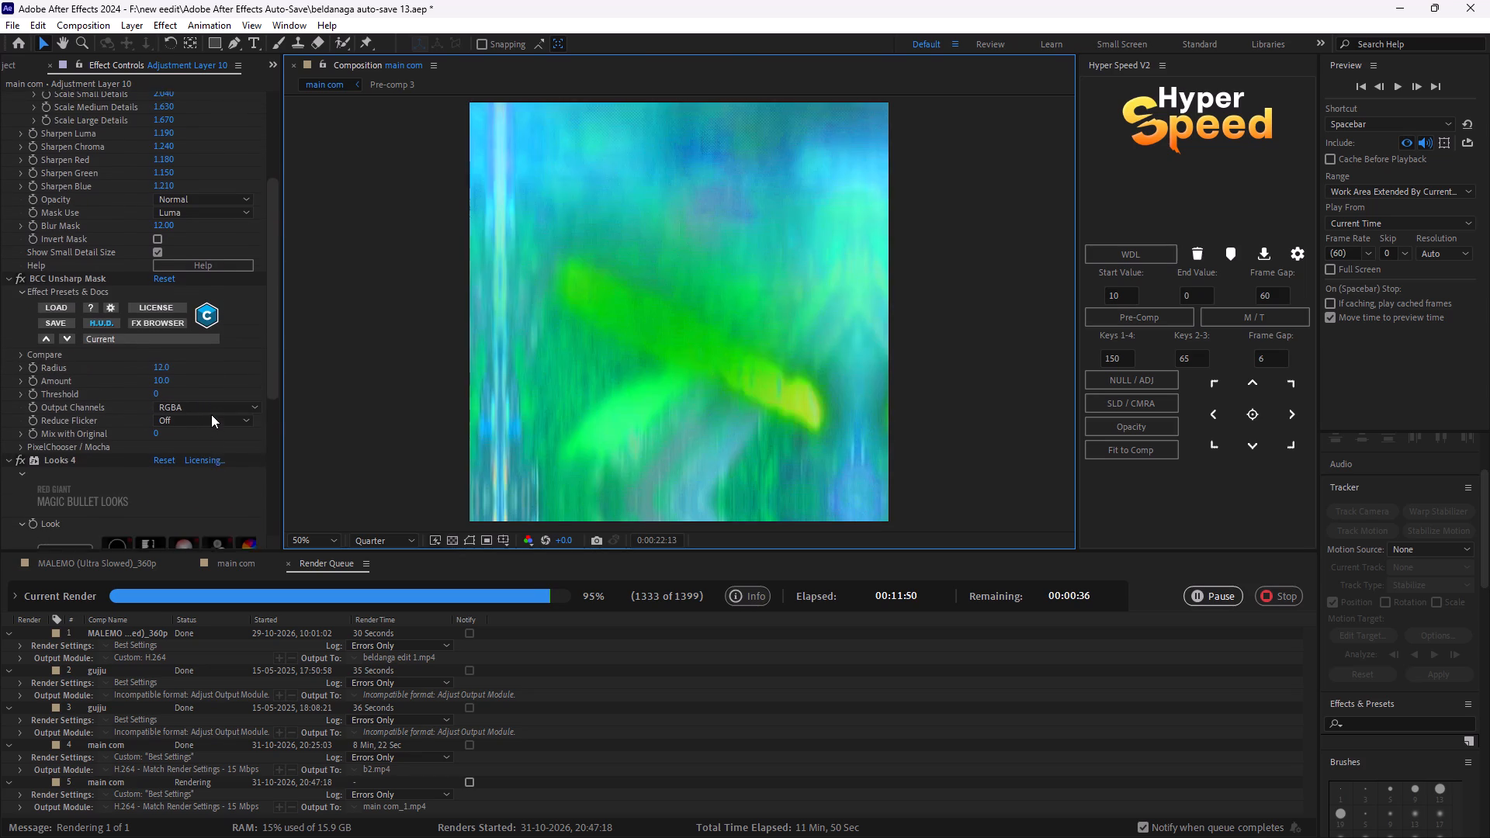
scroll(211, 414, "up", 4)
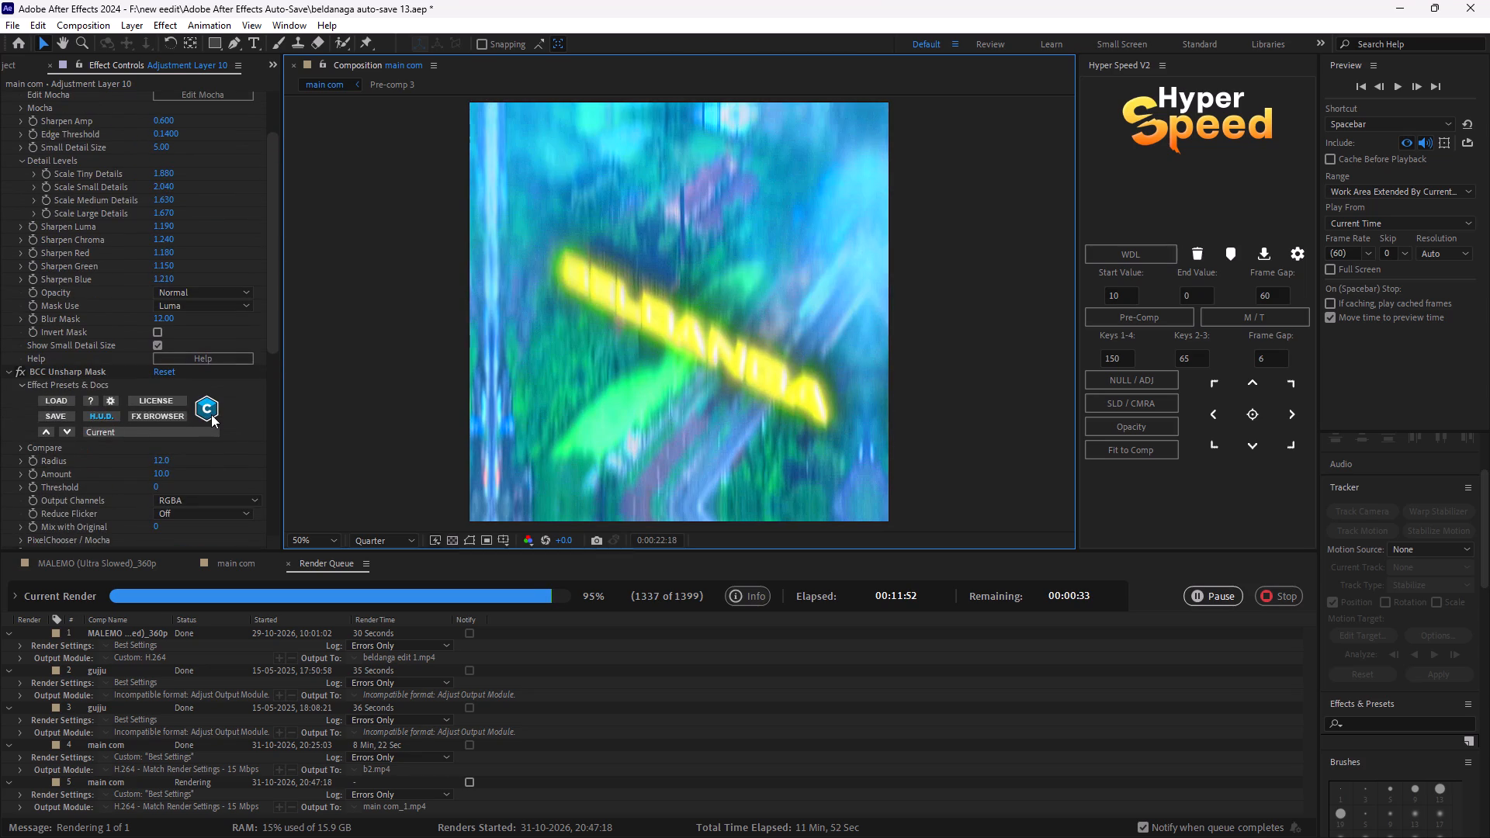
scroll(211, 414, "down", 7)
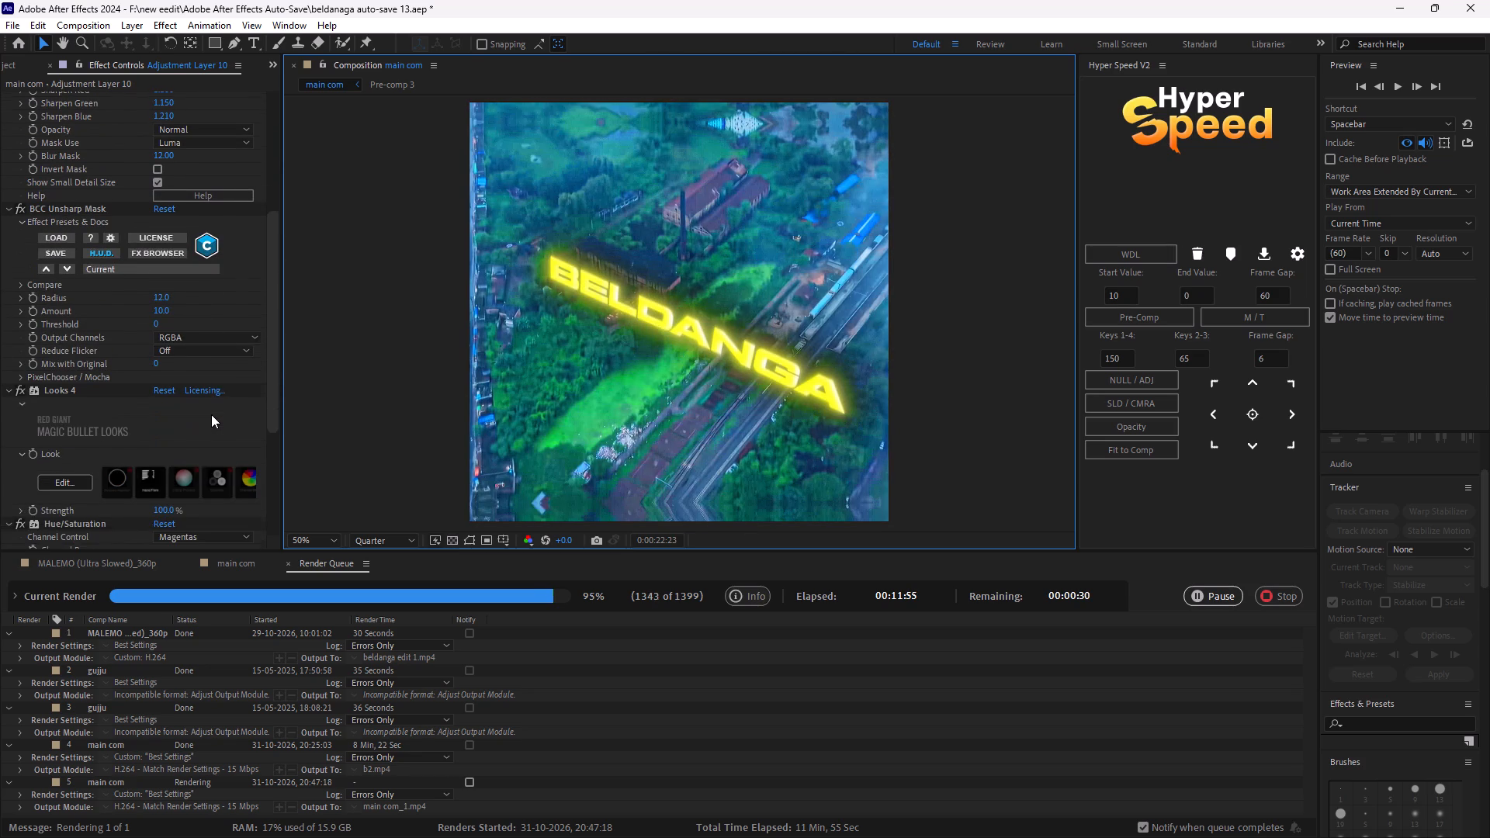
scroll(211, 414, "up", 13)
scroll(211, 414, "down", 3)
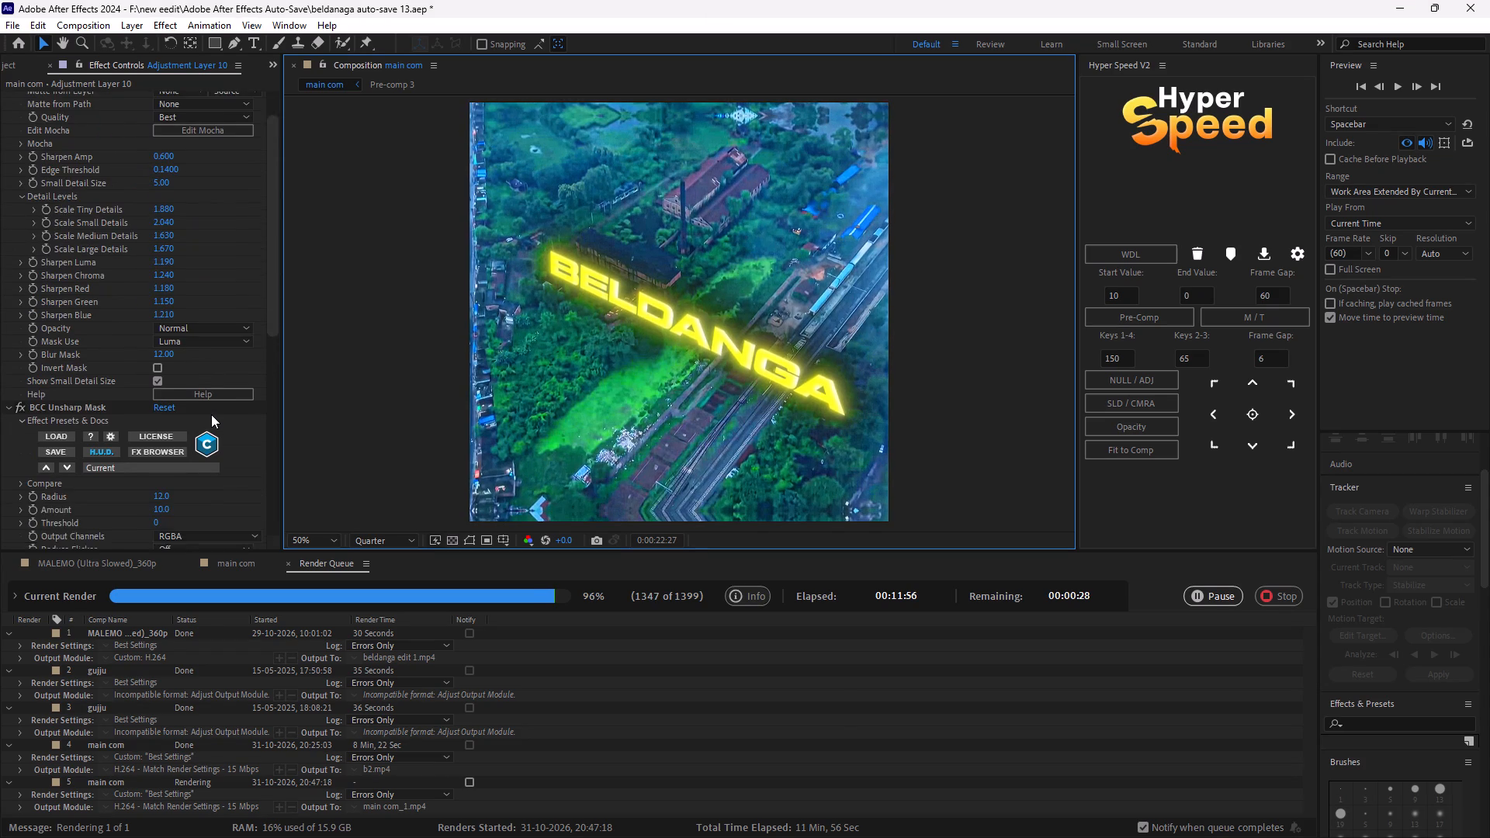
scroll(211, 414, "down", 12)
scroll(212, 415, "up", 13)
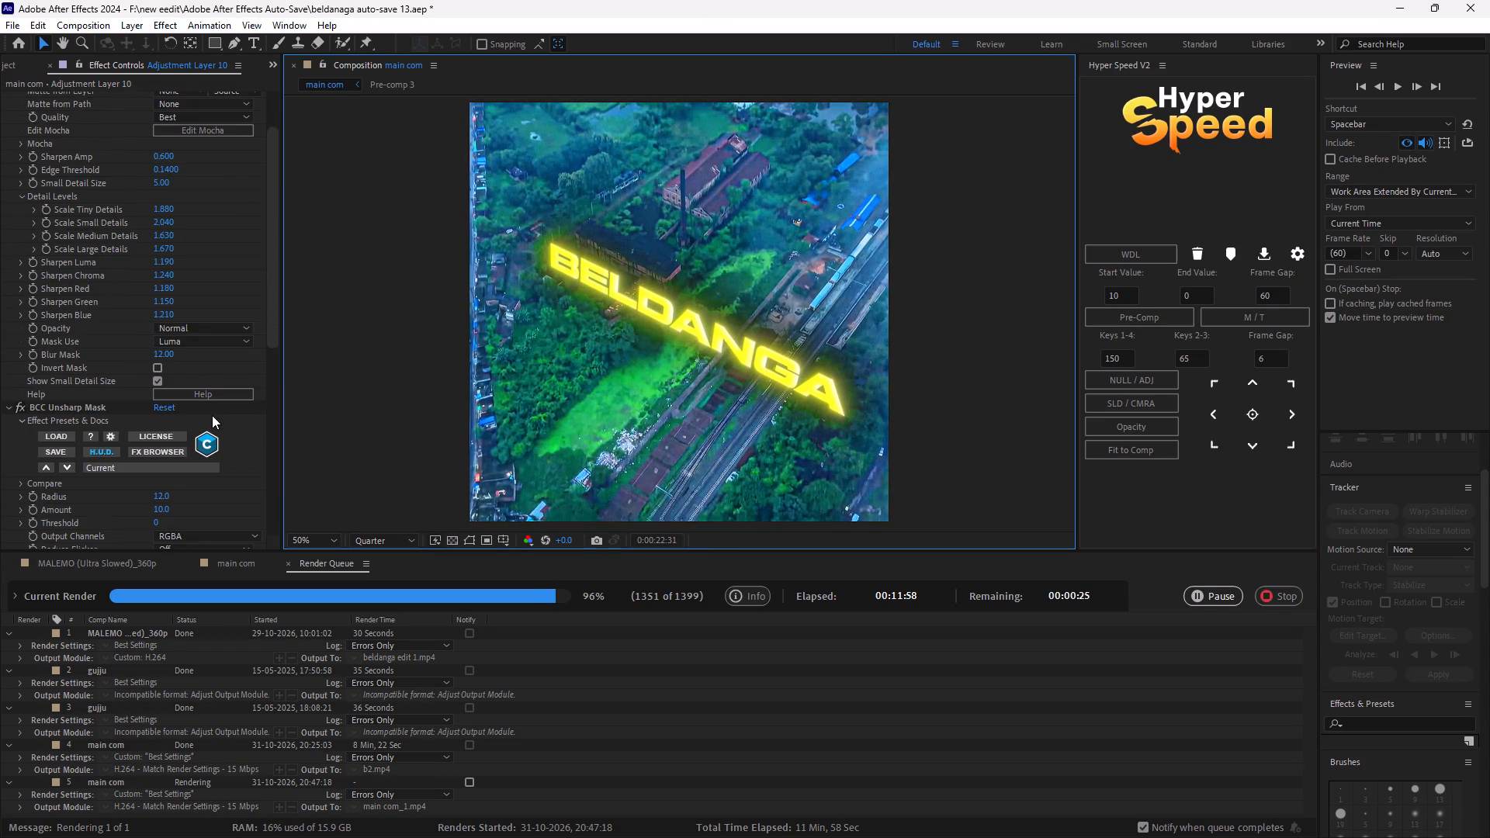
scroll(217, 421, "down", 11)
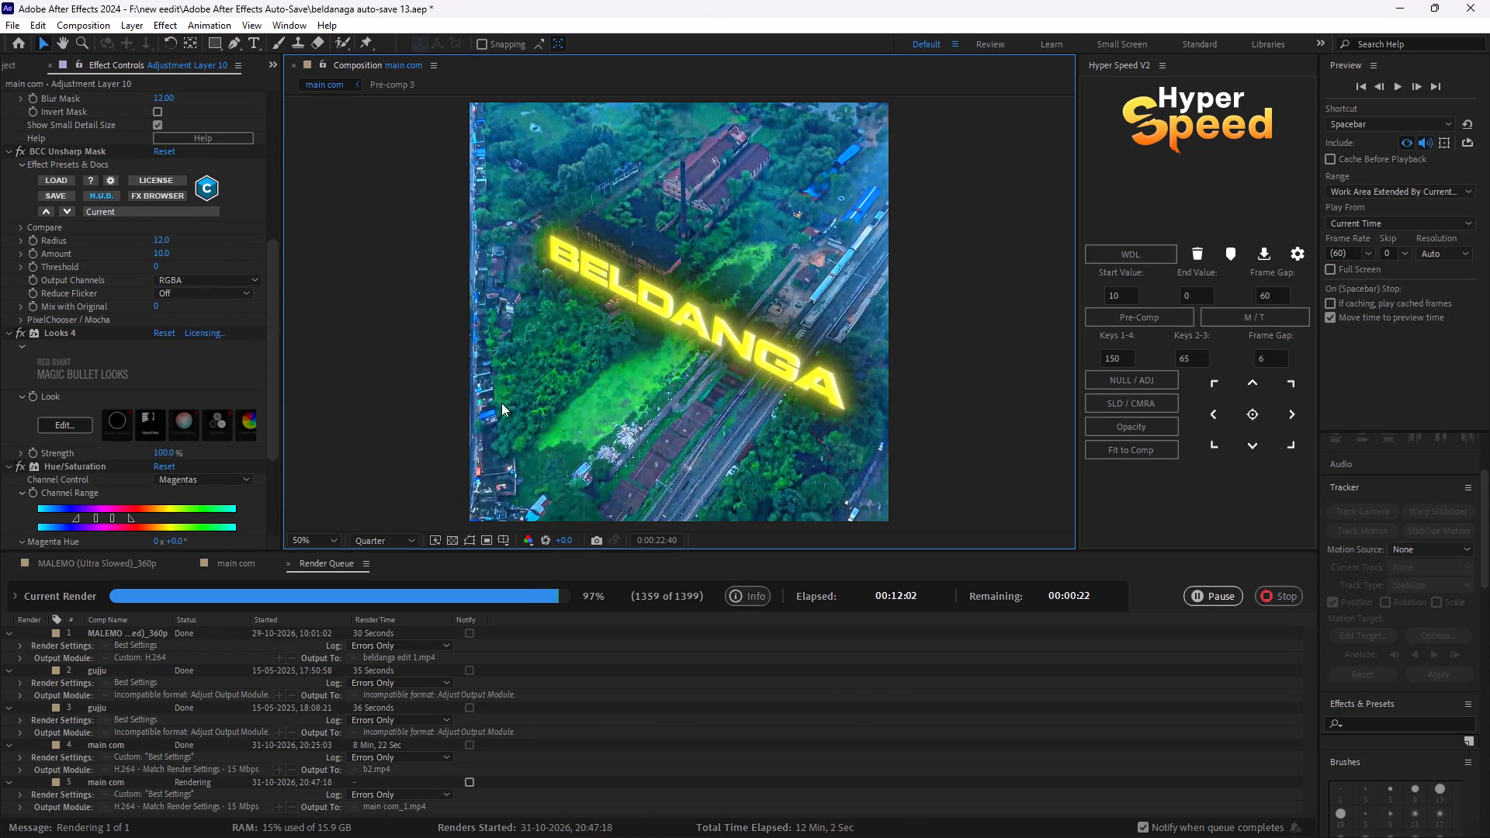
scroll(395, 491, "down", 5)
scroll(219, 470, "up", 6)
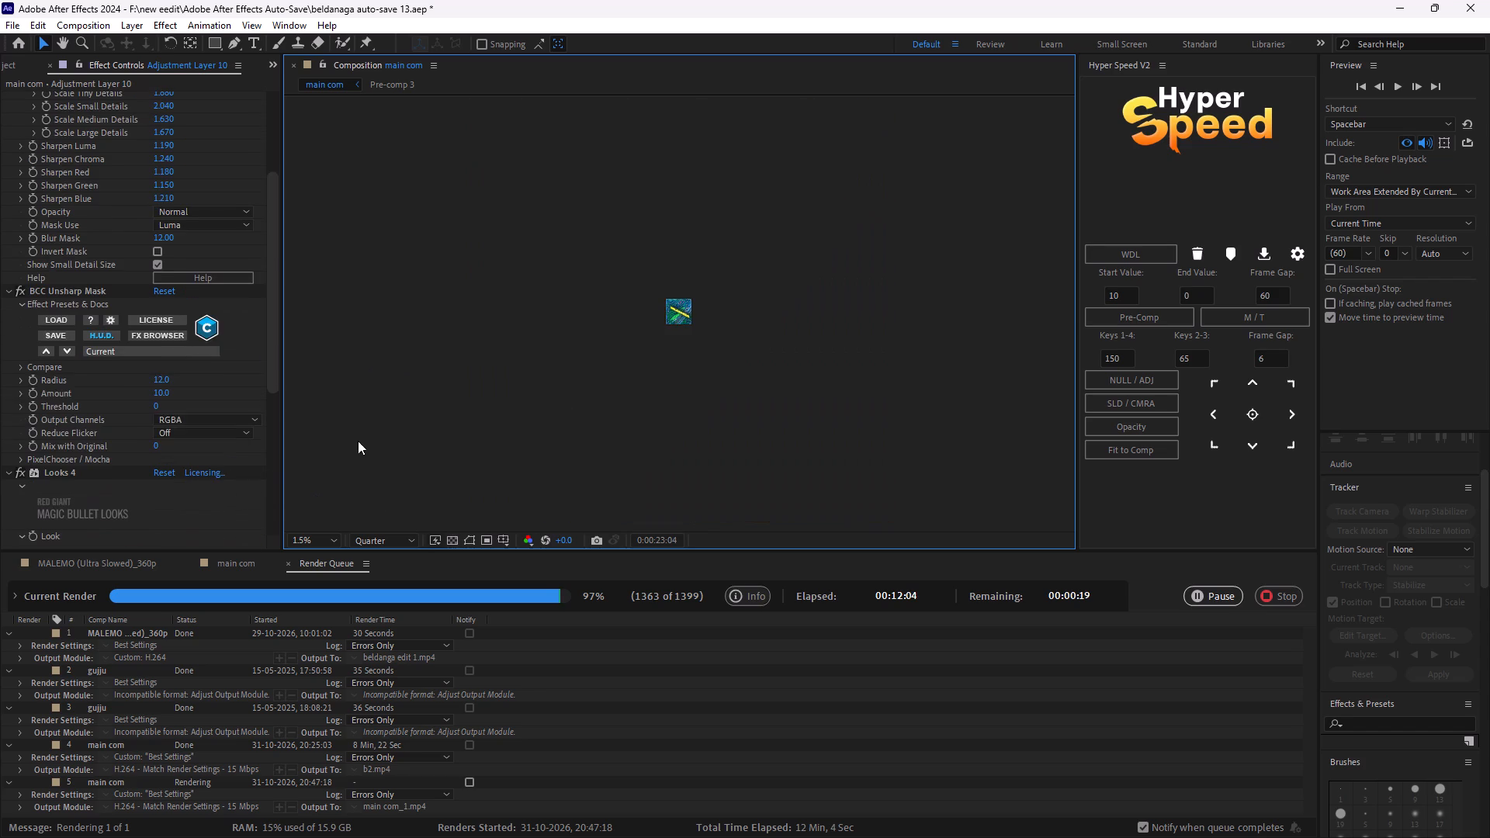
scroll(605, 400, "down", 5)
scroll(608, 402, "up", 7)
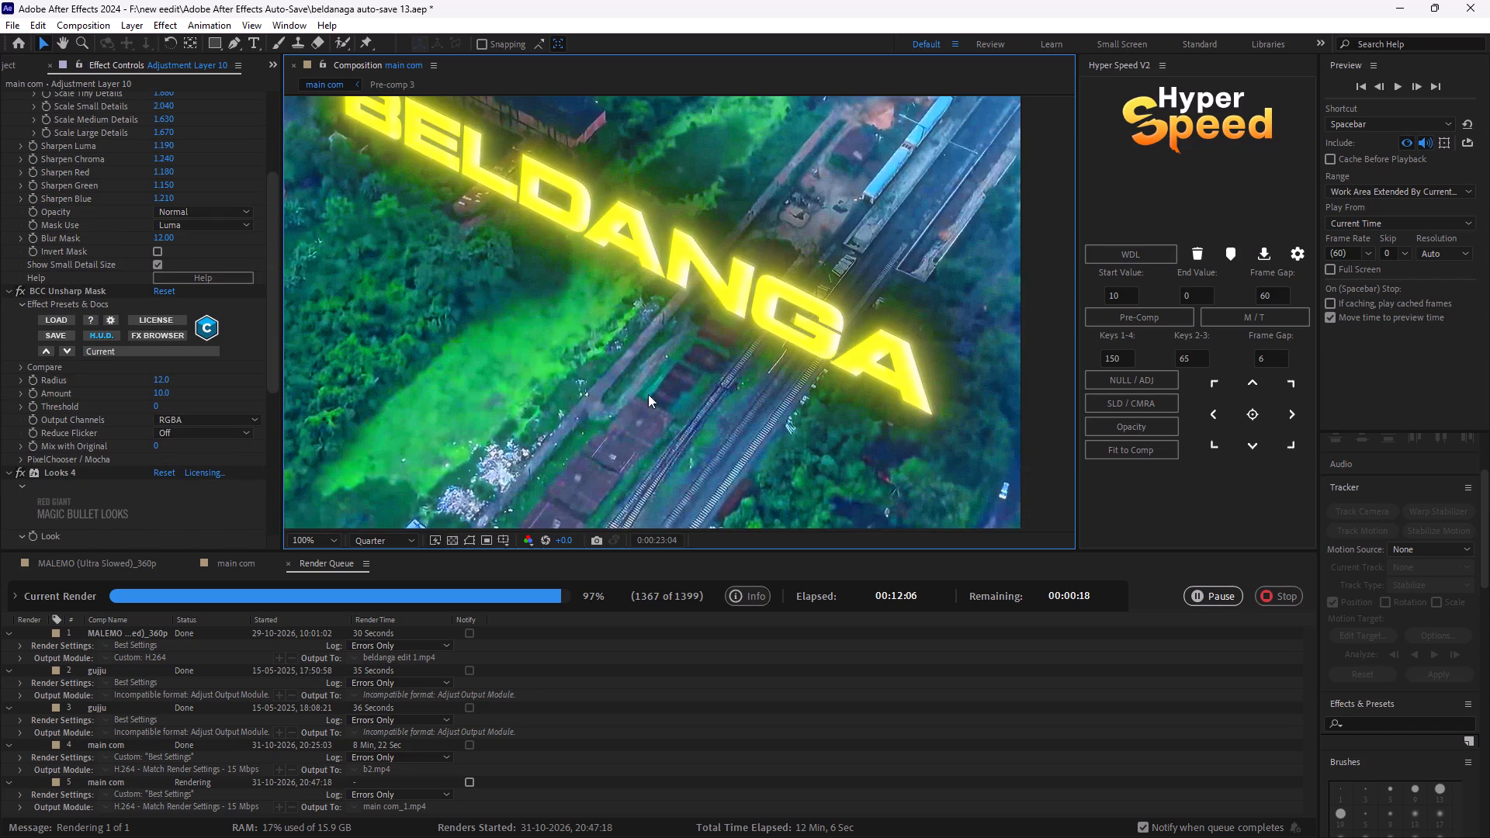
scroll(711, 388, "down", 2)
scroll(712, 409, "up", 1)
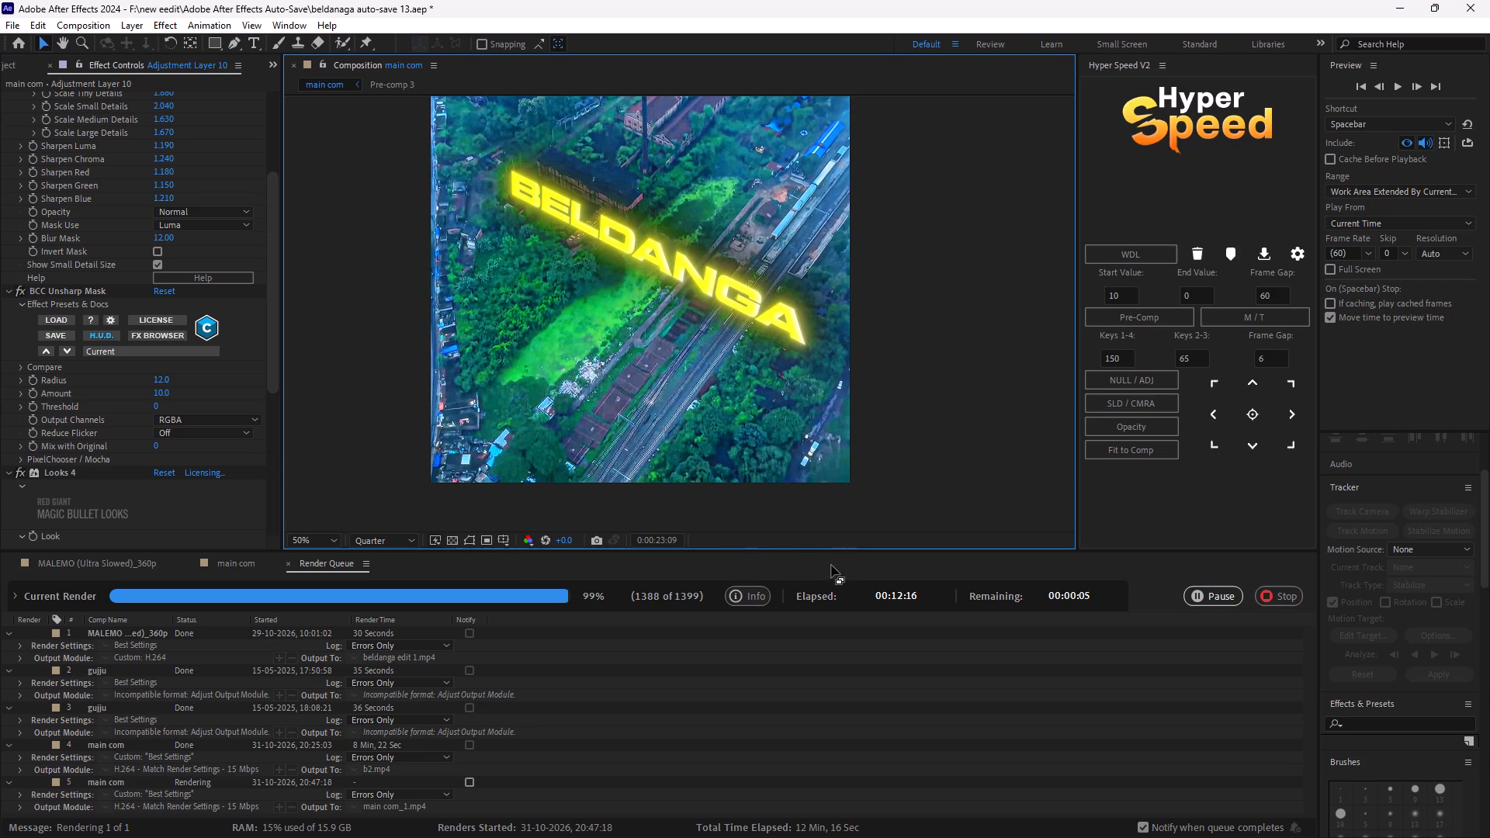
Turn off the notification for when the render queue completes.
left_click(1149, 822)
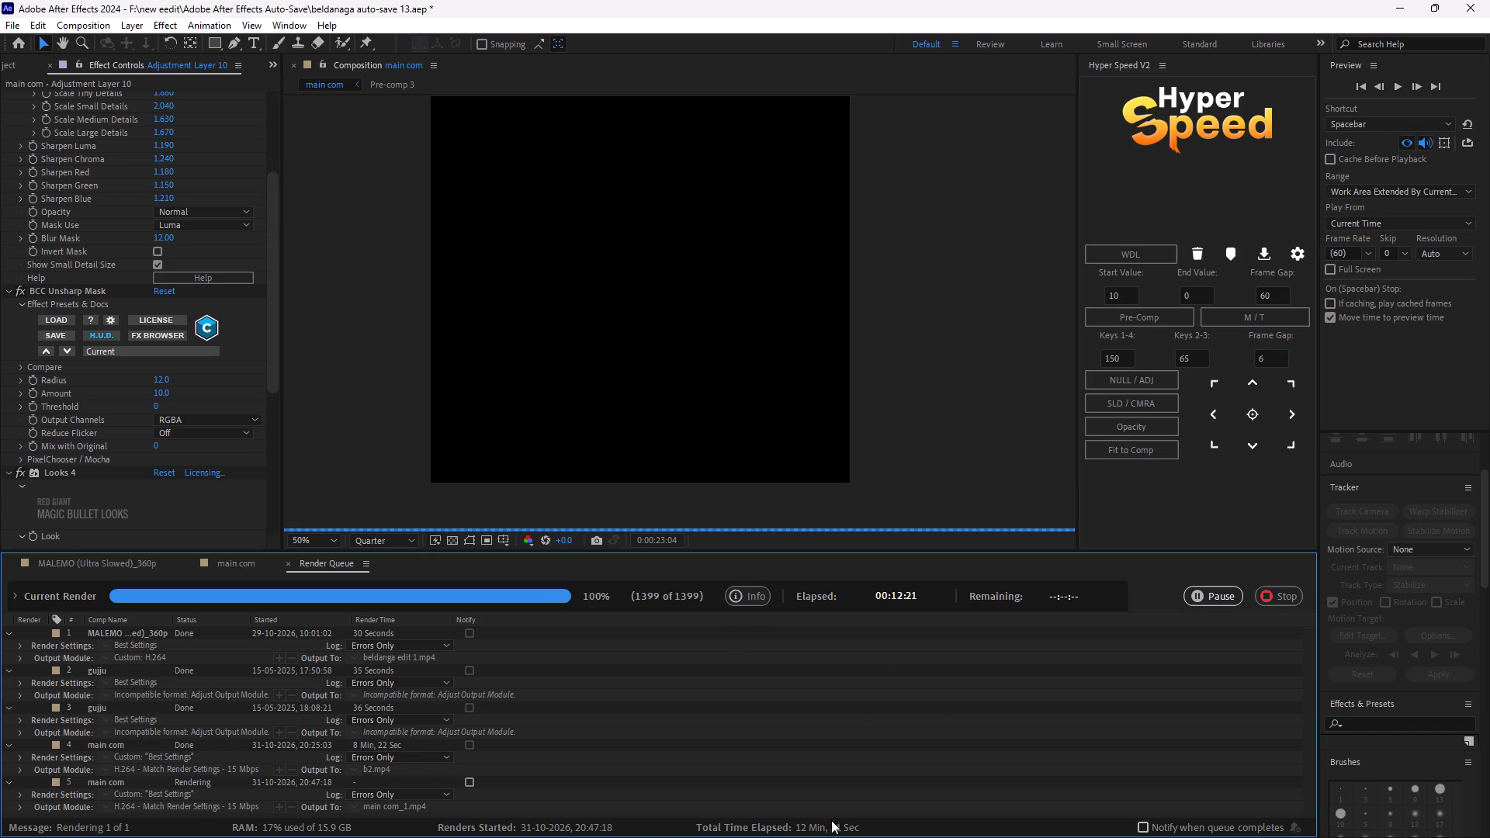
Switch to File Explorer and open the rendered video main com_1 from the Downloads folder.
left_click(663, 819)
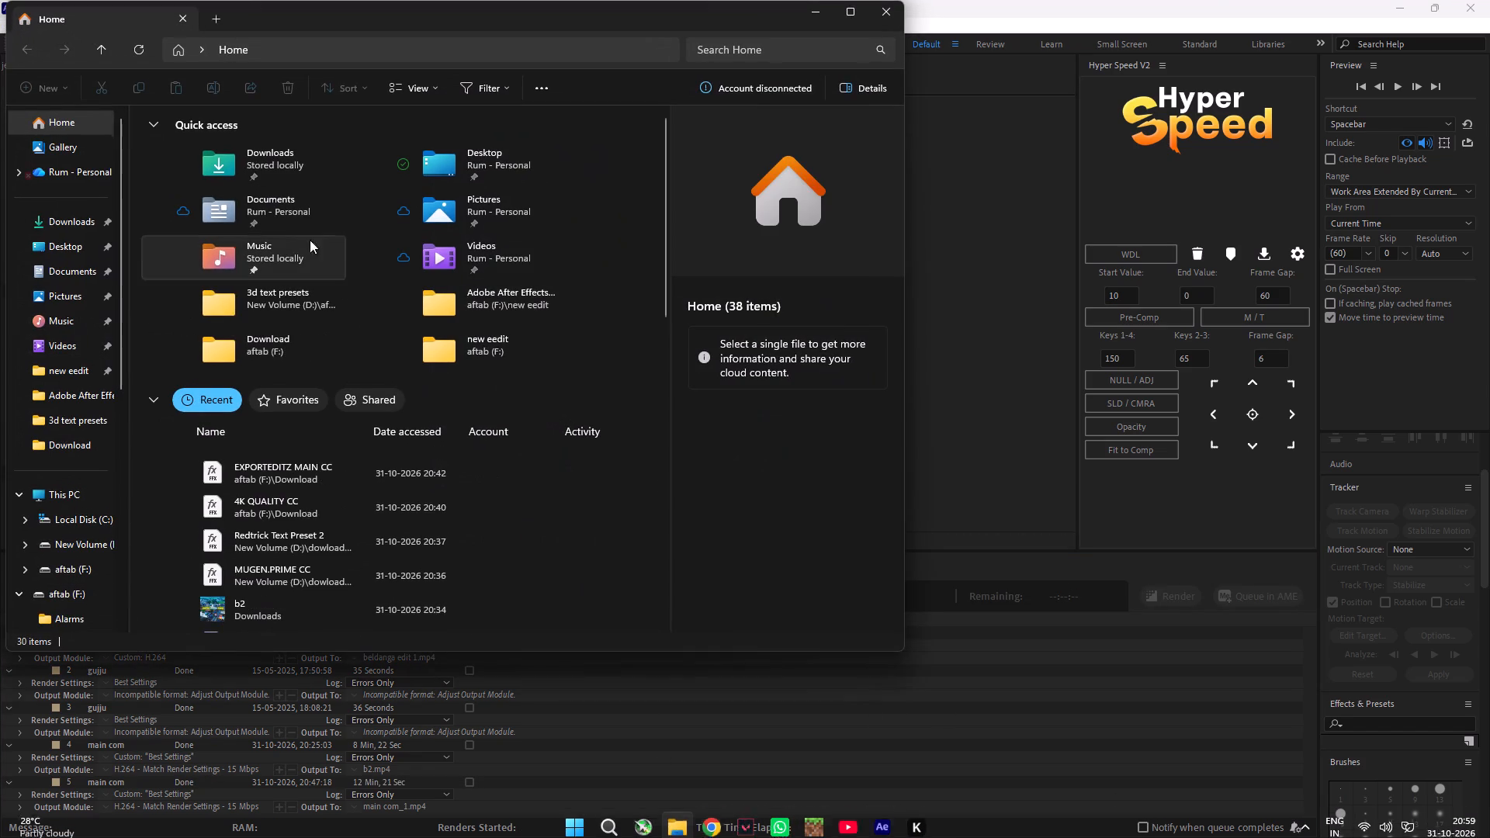
scroll(321, 601, "down", 1)
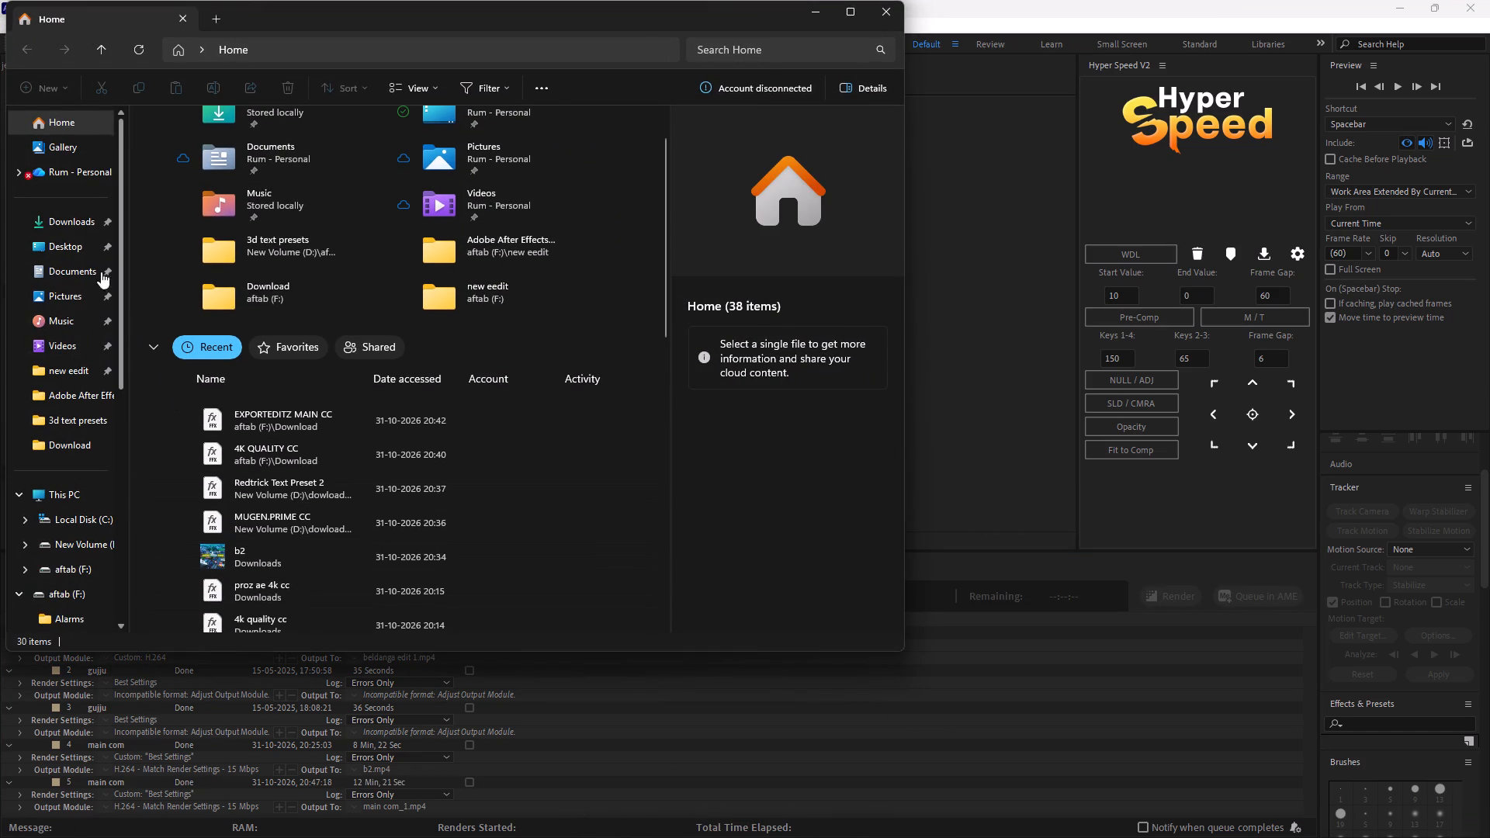
left_click(80, 228)
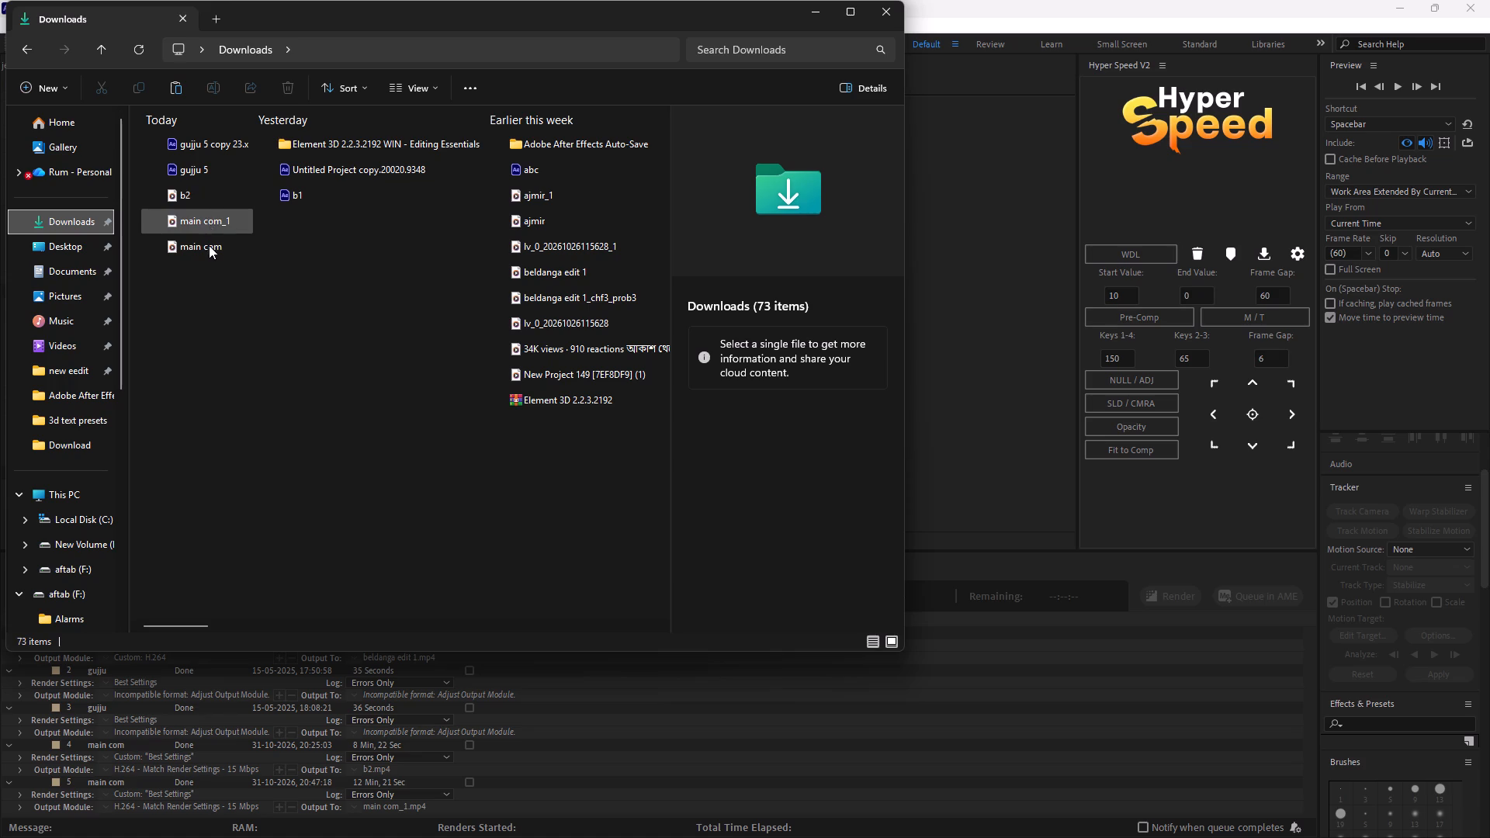
double_click(208, 230)
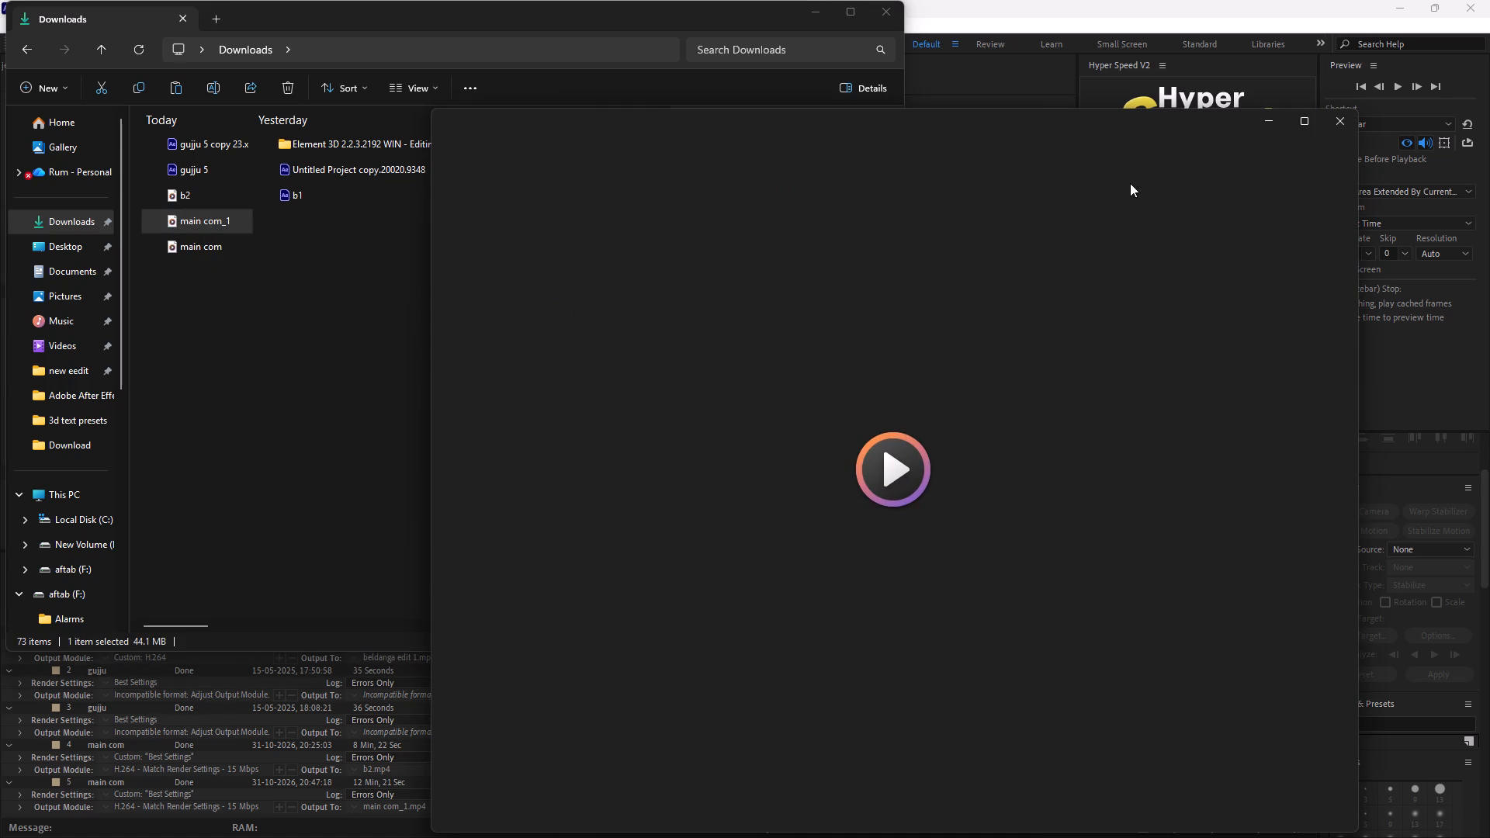
left_click_drag(1129, 122, 839, 95)
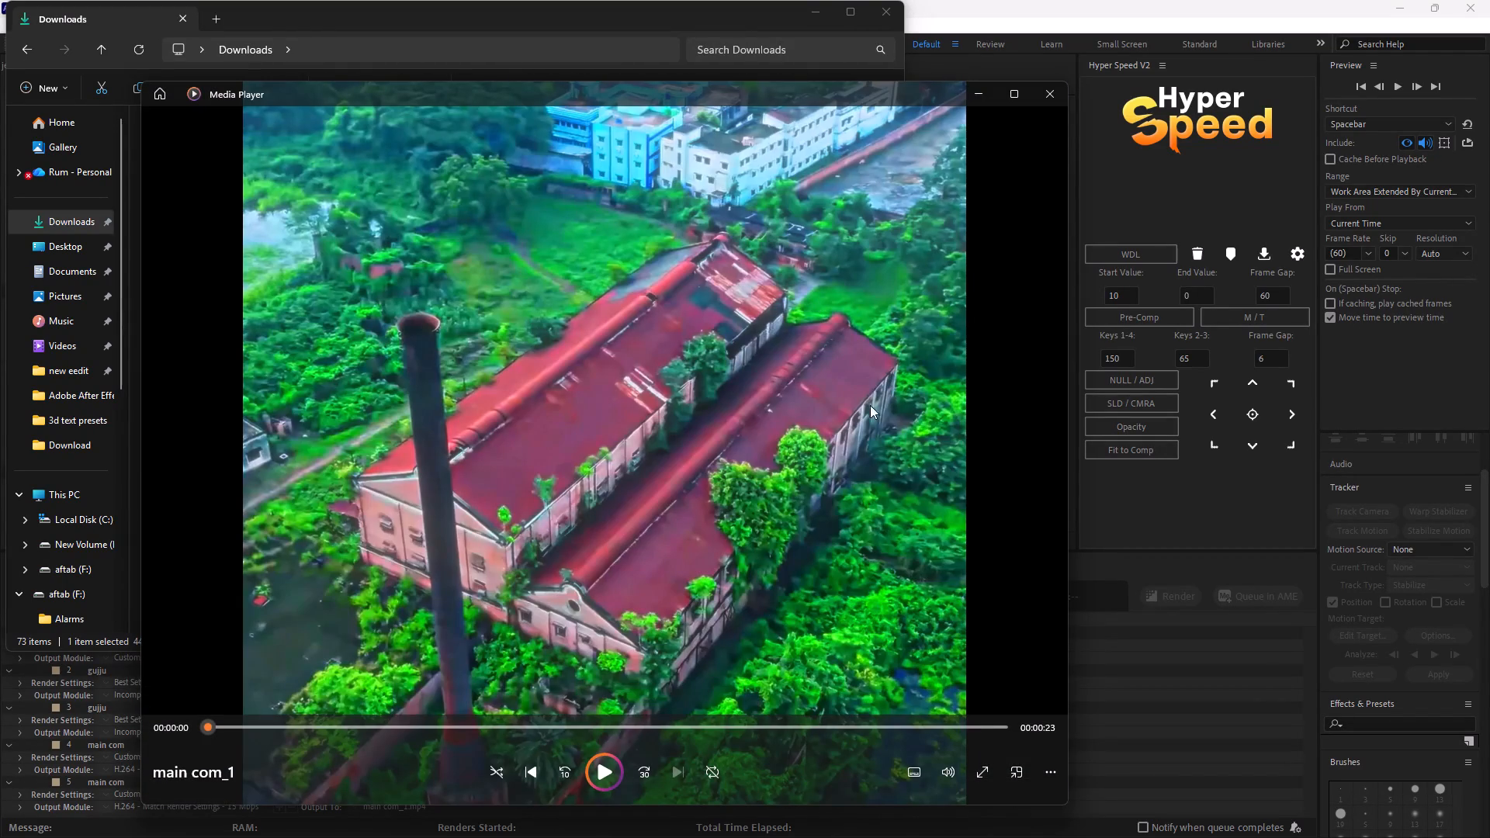
Return to After Effects and close it, saving the changes to the beldanga auto-save 13 project.
left_click(1006, 10)
left_click(1463, 4)
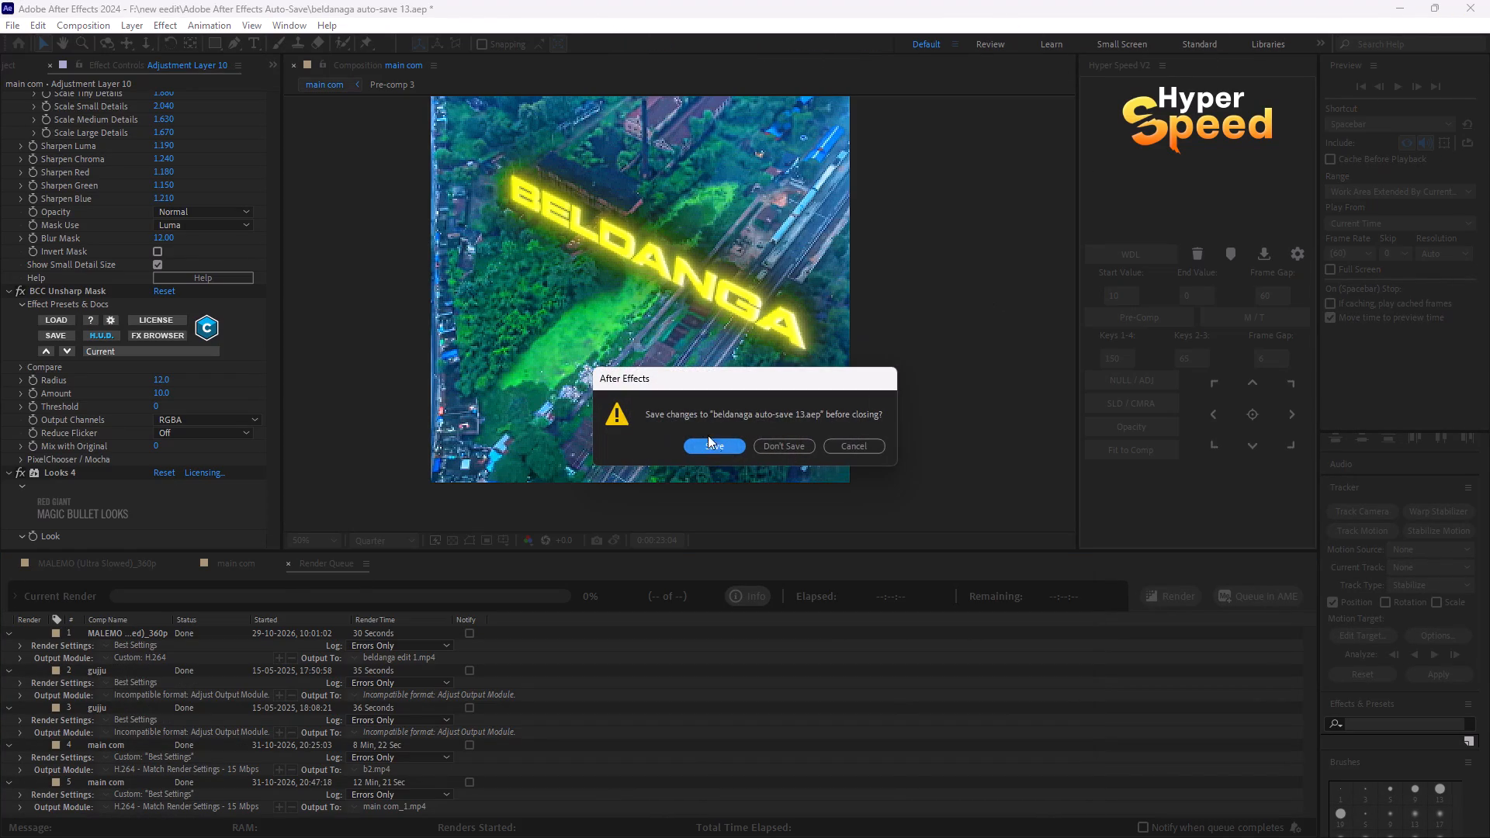
left_click(743, 450)
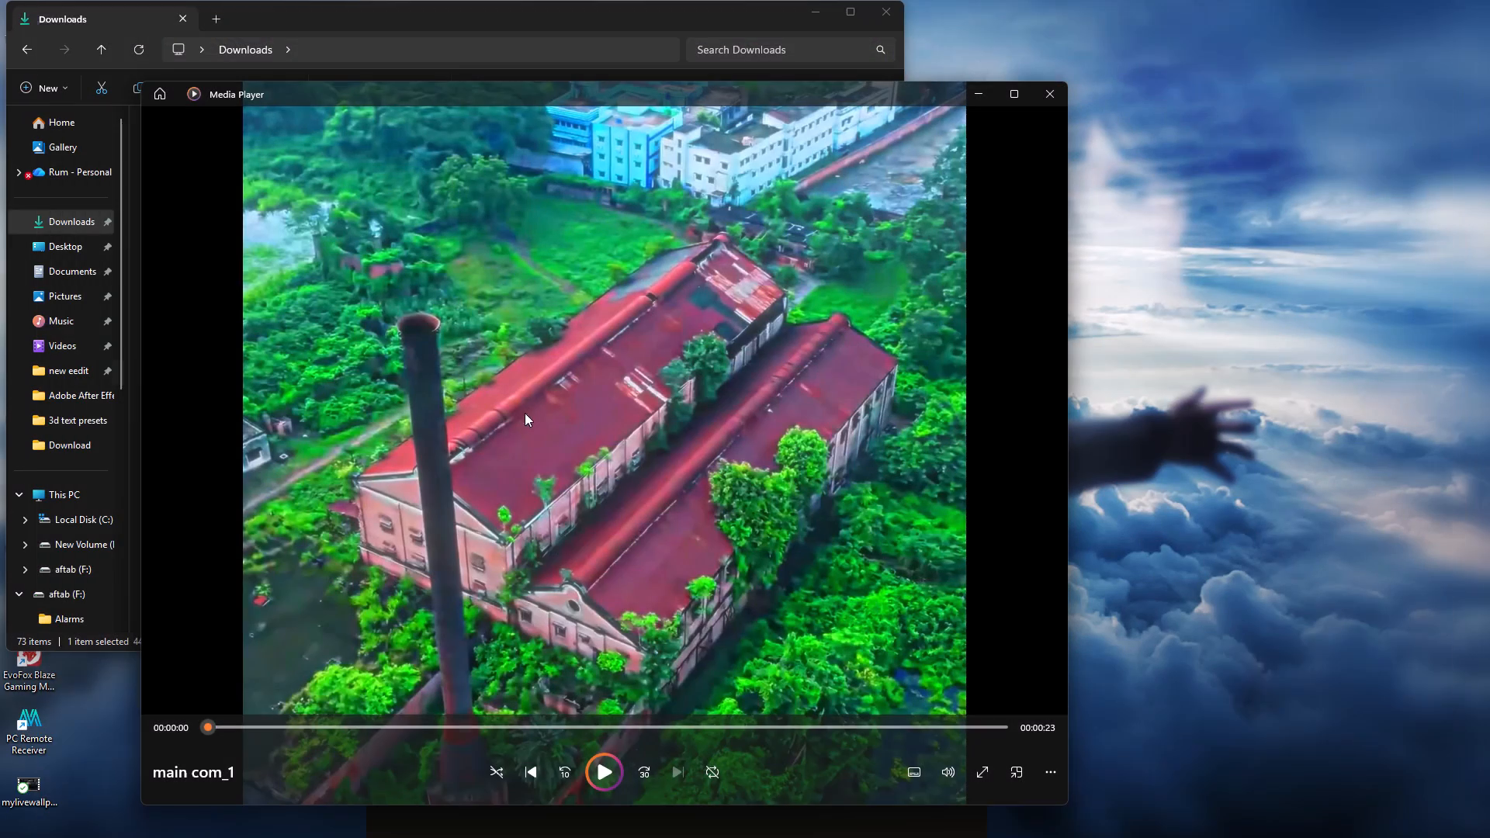
Open the user's Temp folder and permanently delete everything in it.
left_click_drag(594, 19, 1116, 224)
left_click(1308, 151)
key("super+r")
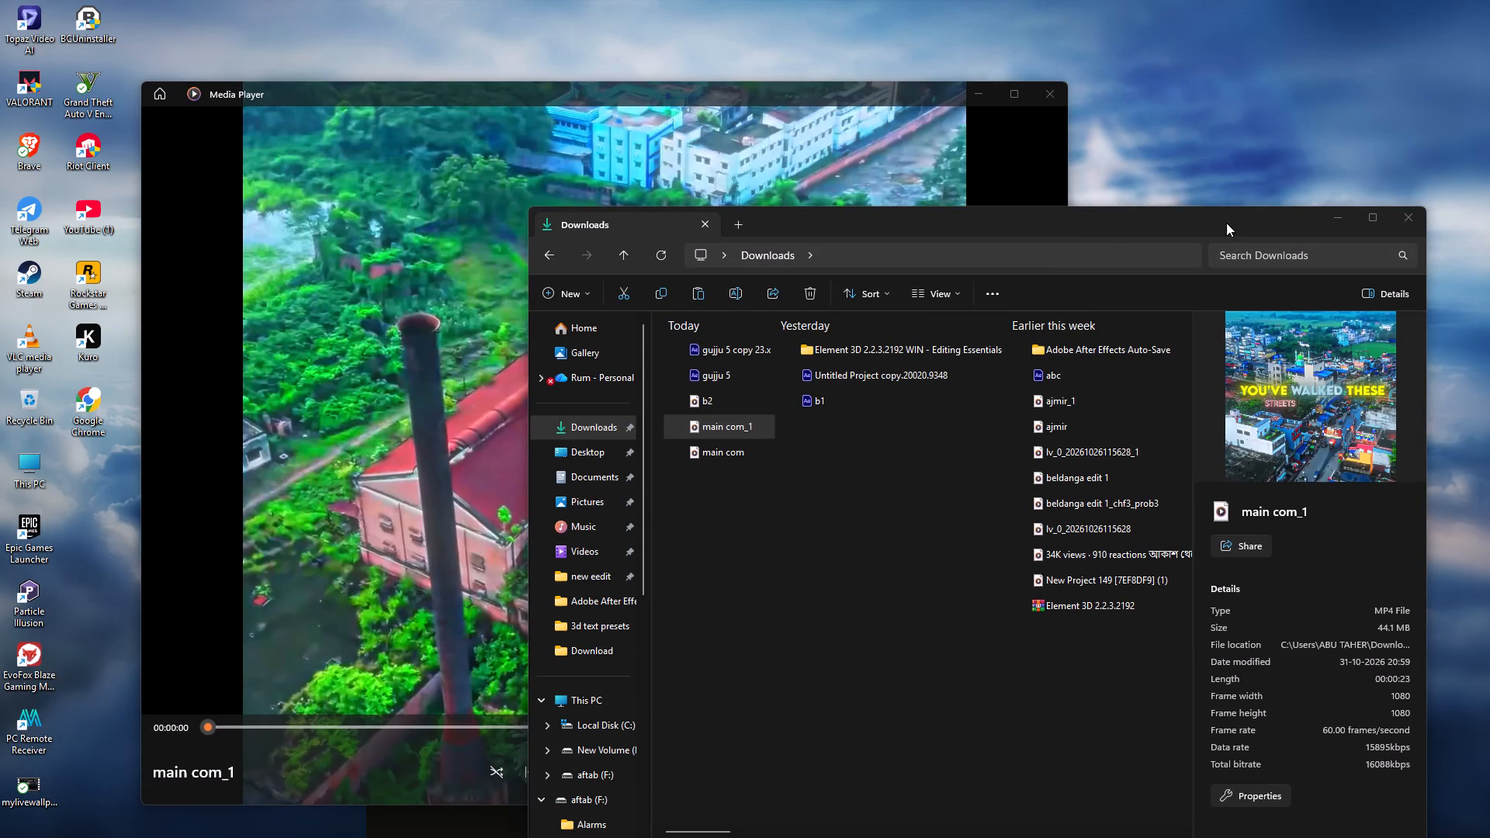
key("Return")
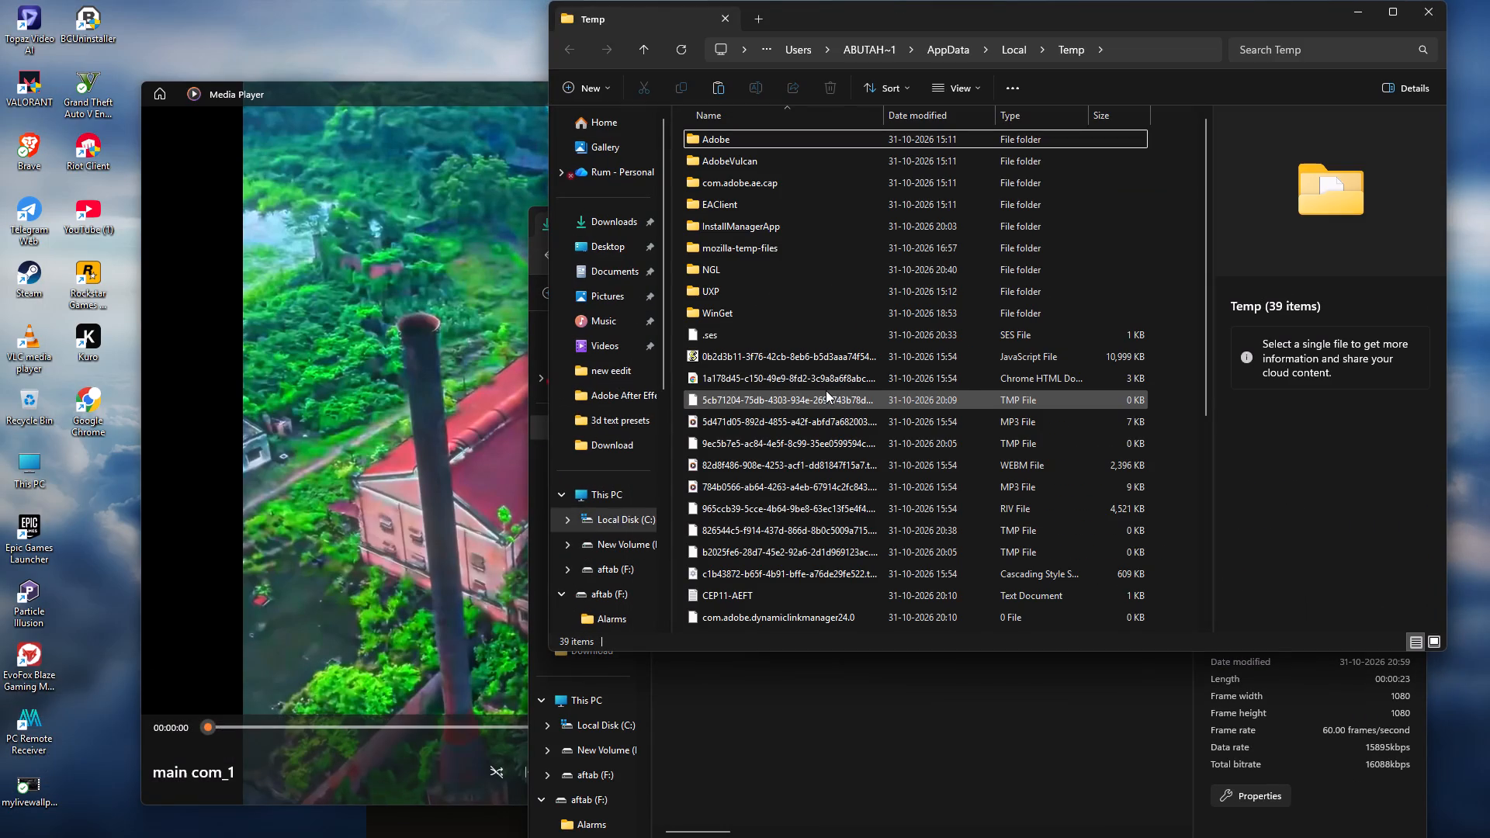
key("ctrl+a")
key("Delete")
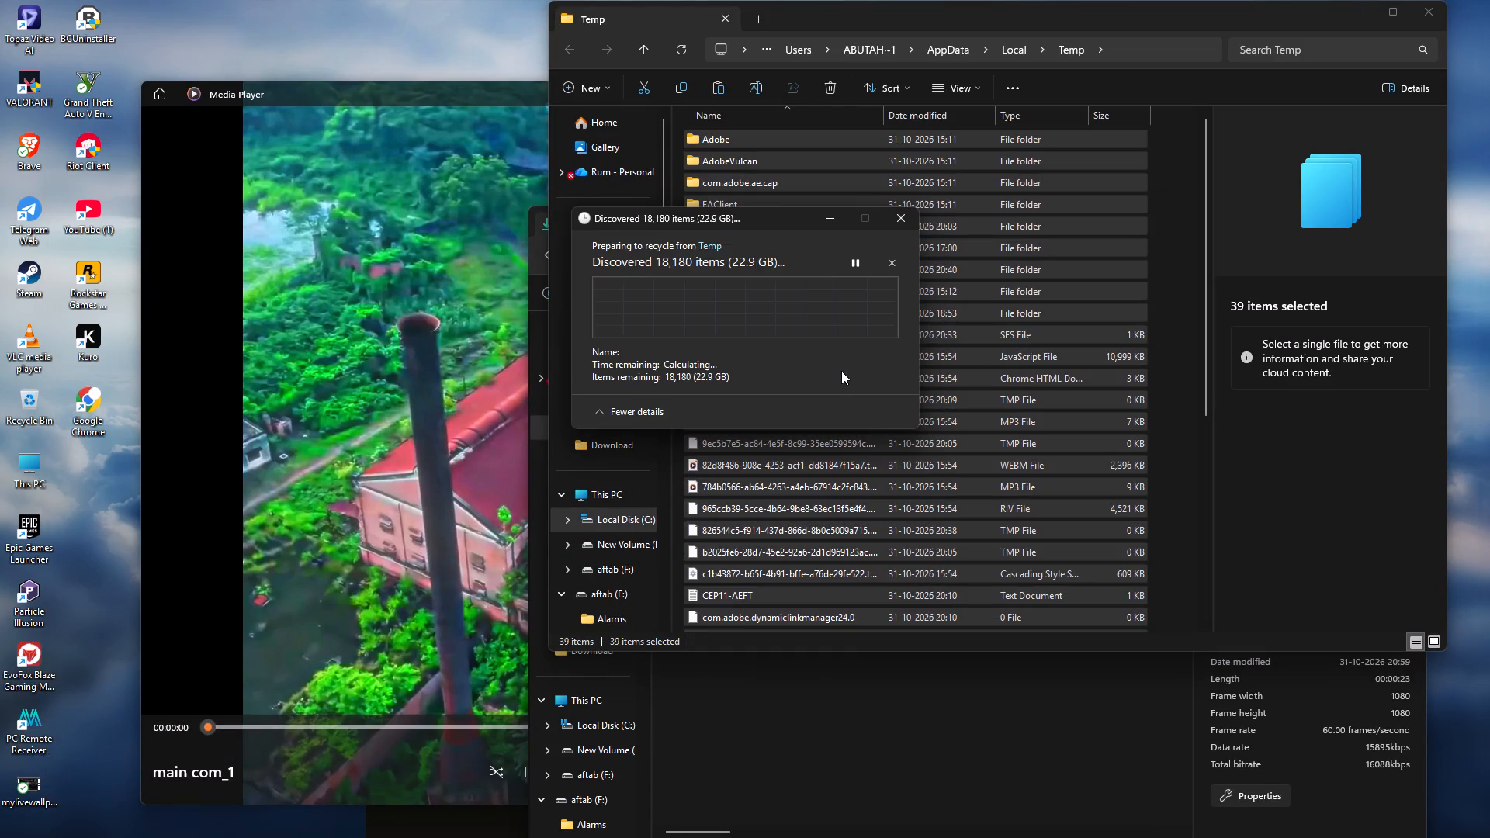
left_click(800, 320)
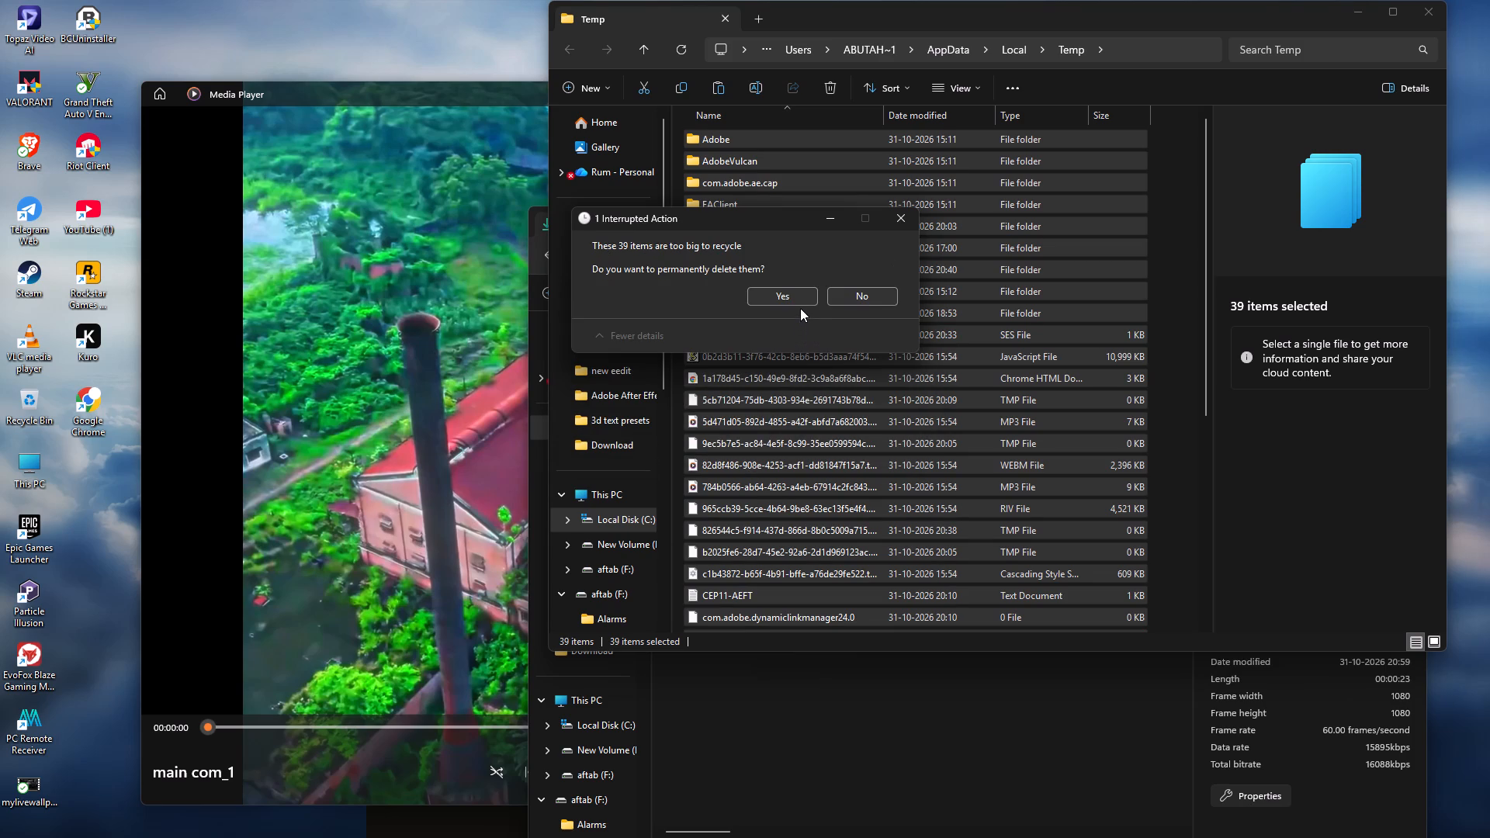
left_click(800, 308)
left_click(801, 302)
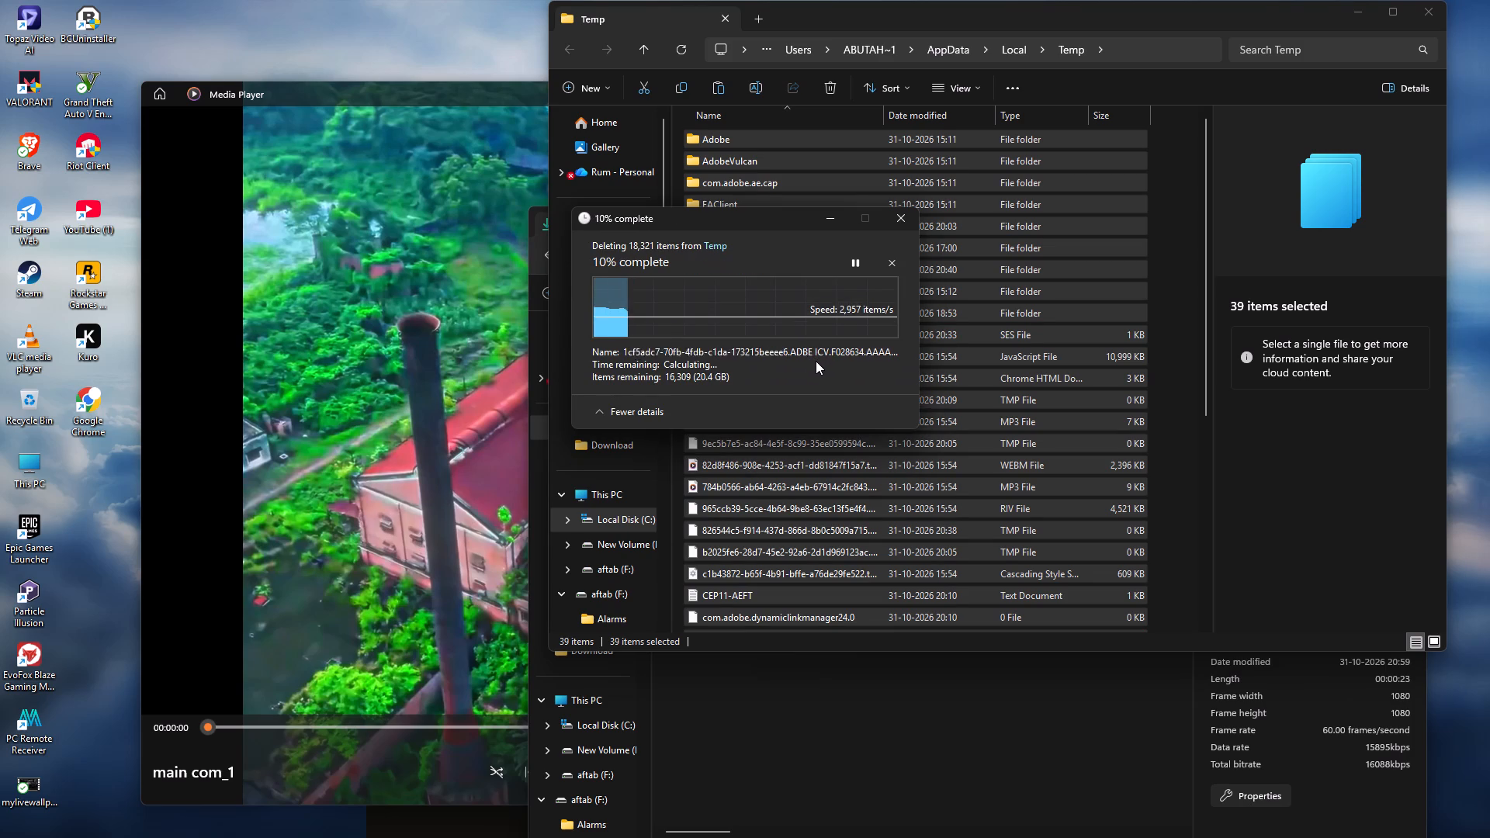
Check the free space of the drives in This PC and bring up the Temp deletion's progress.
left_click(620, 499)
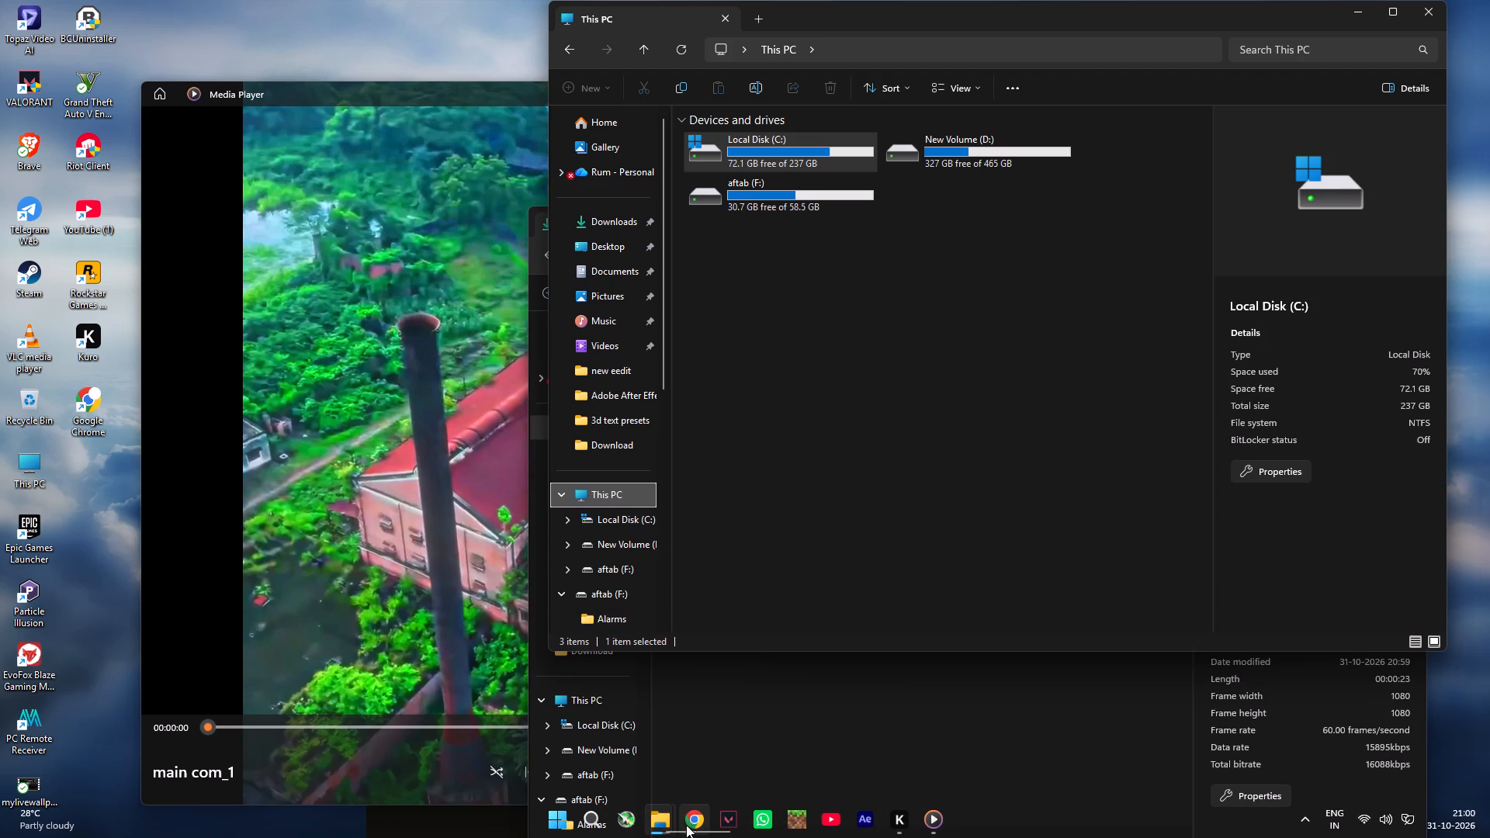
left_click(749, 765)
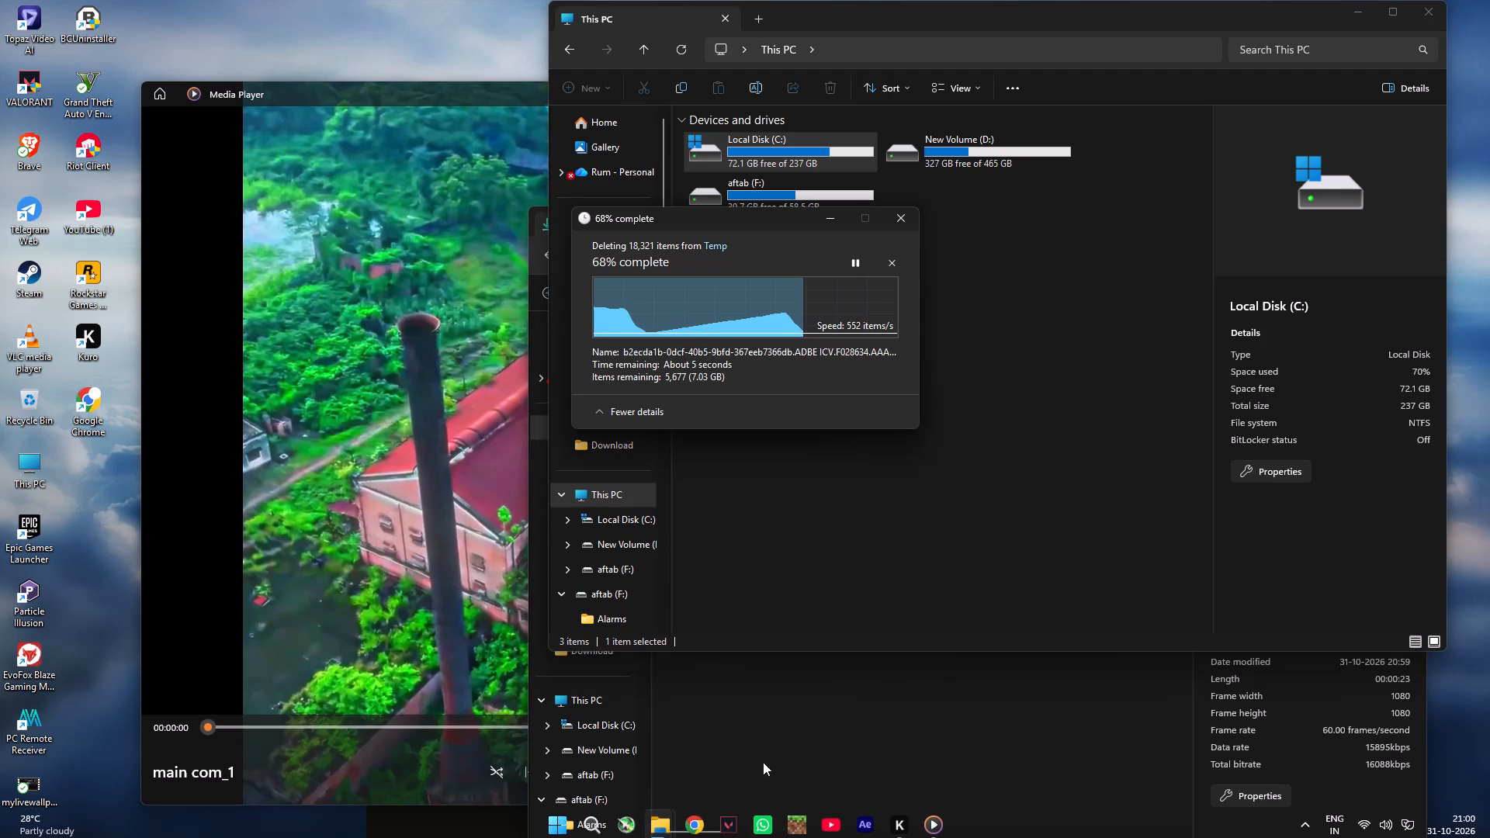
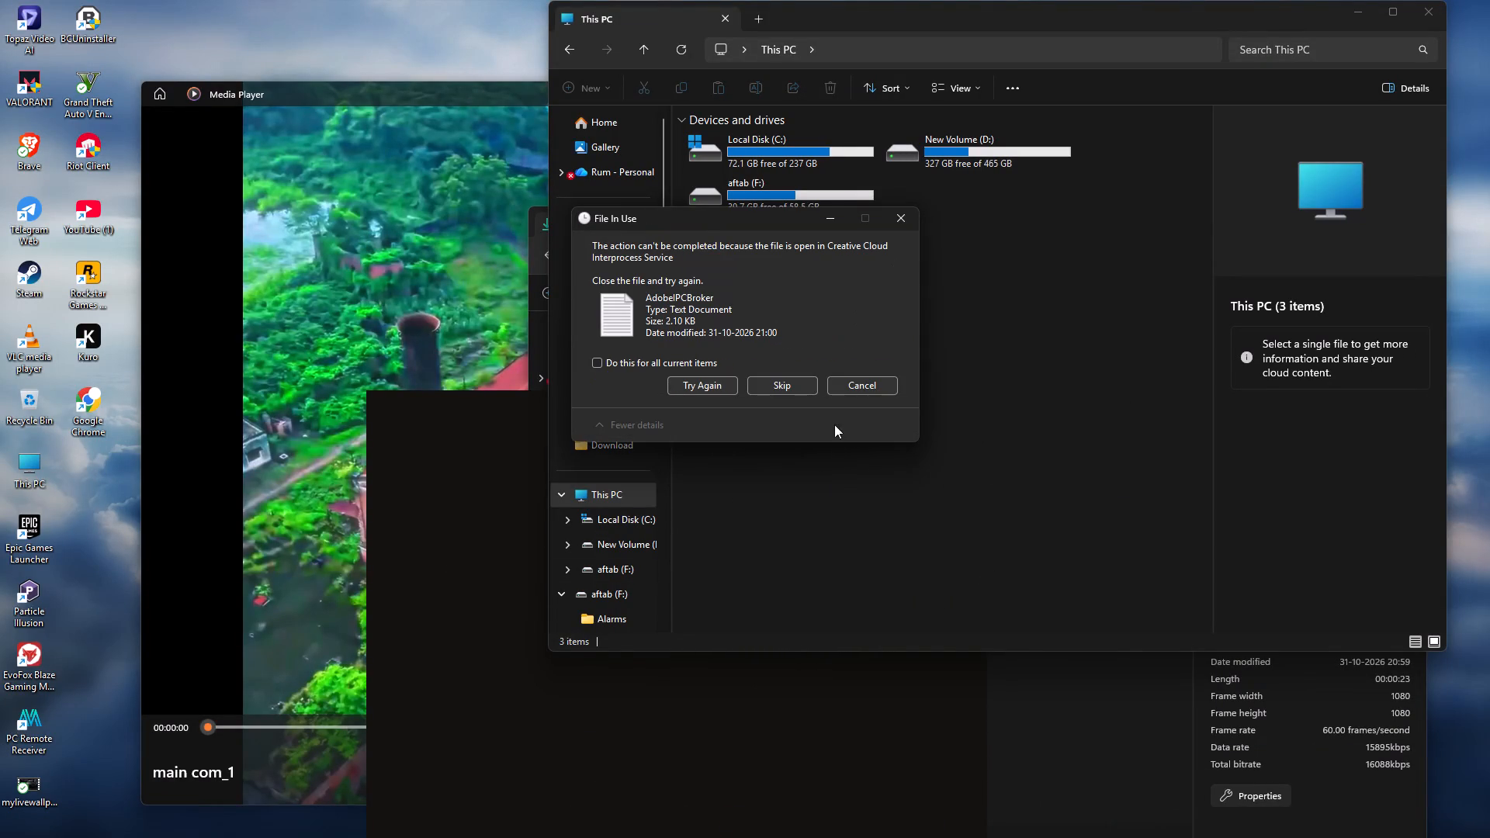
Skip the in-use AdobeIPCBroker file and cancel the remainder of the Temp deletion.
left_click(788, 377)
left_click(889, 390)
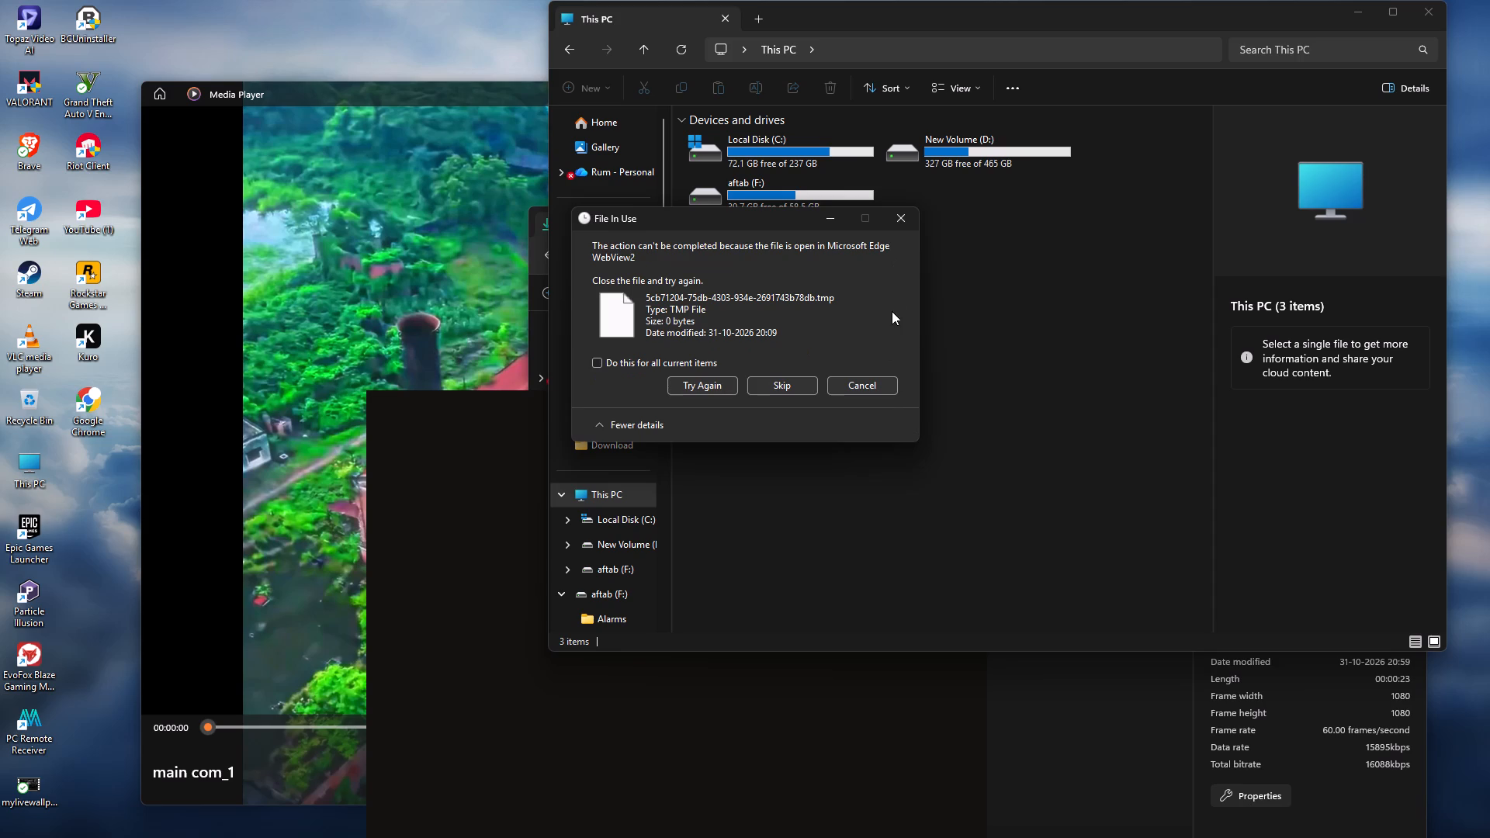
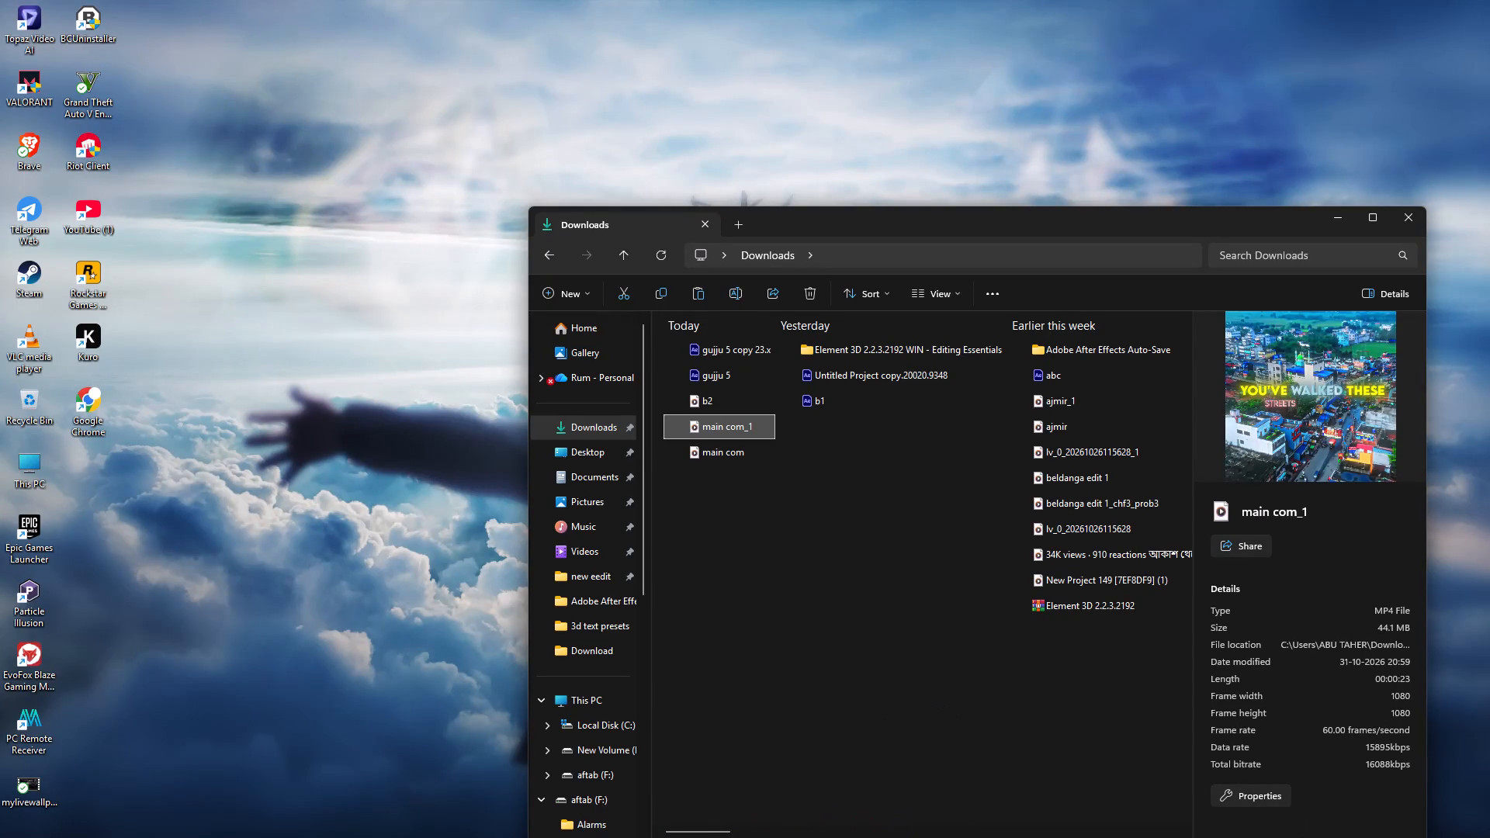
Show the hidden notification-area icons of the background apps.
left_click(1311, 821)
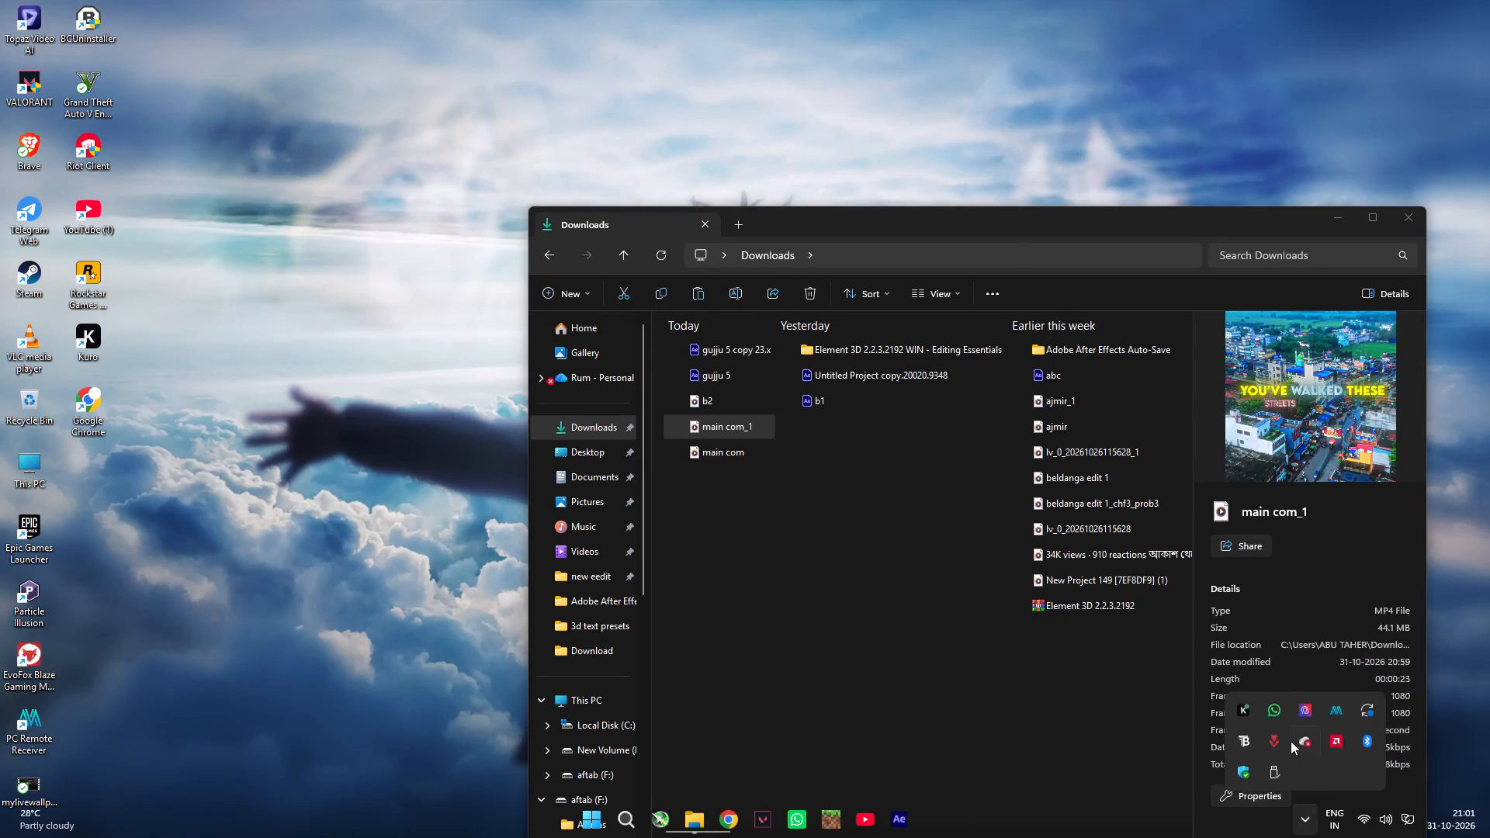